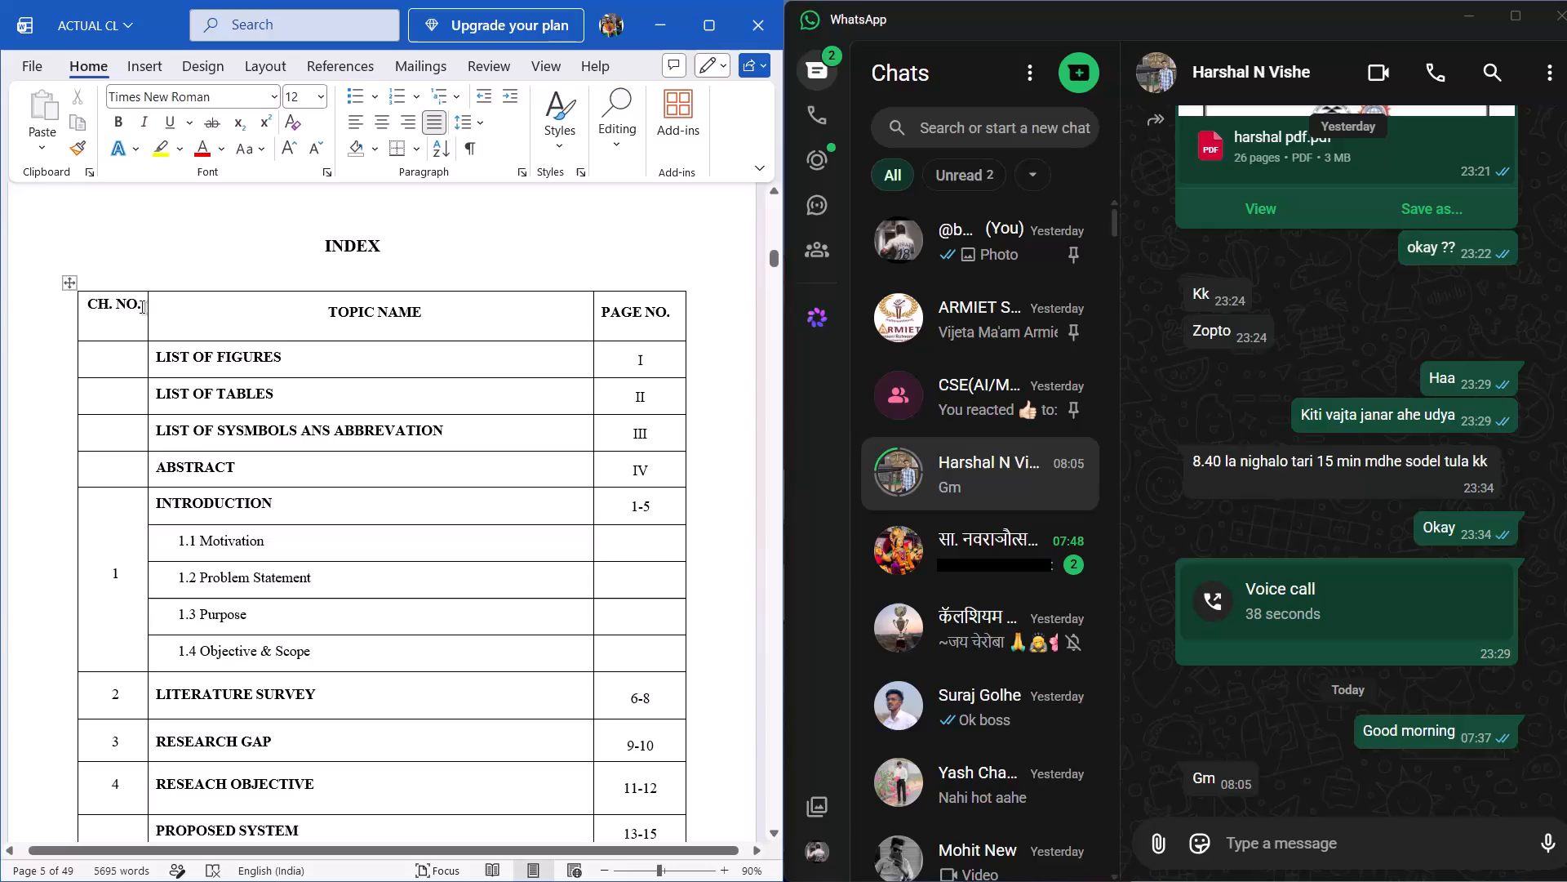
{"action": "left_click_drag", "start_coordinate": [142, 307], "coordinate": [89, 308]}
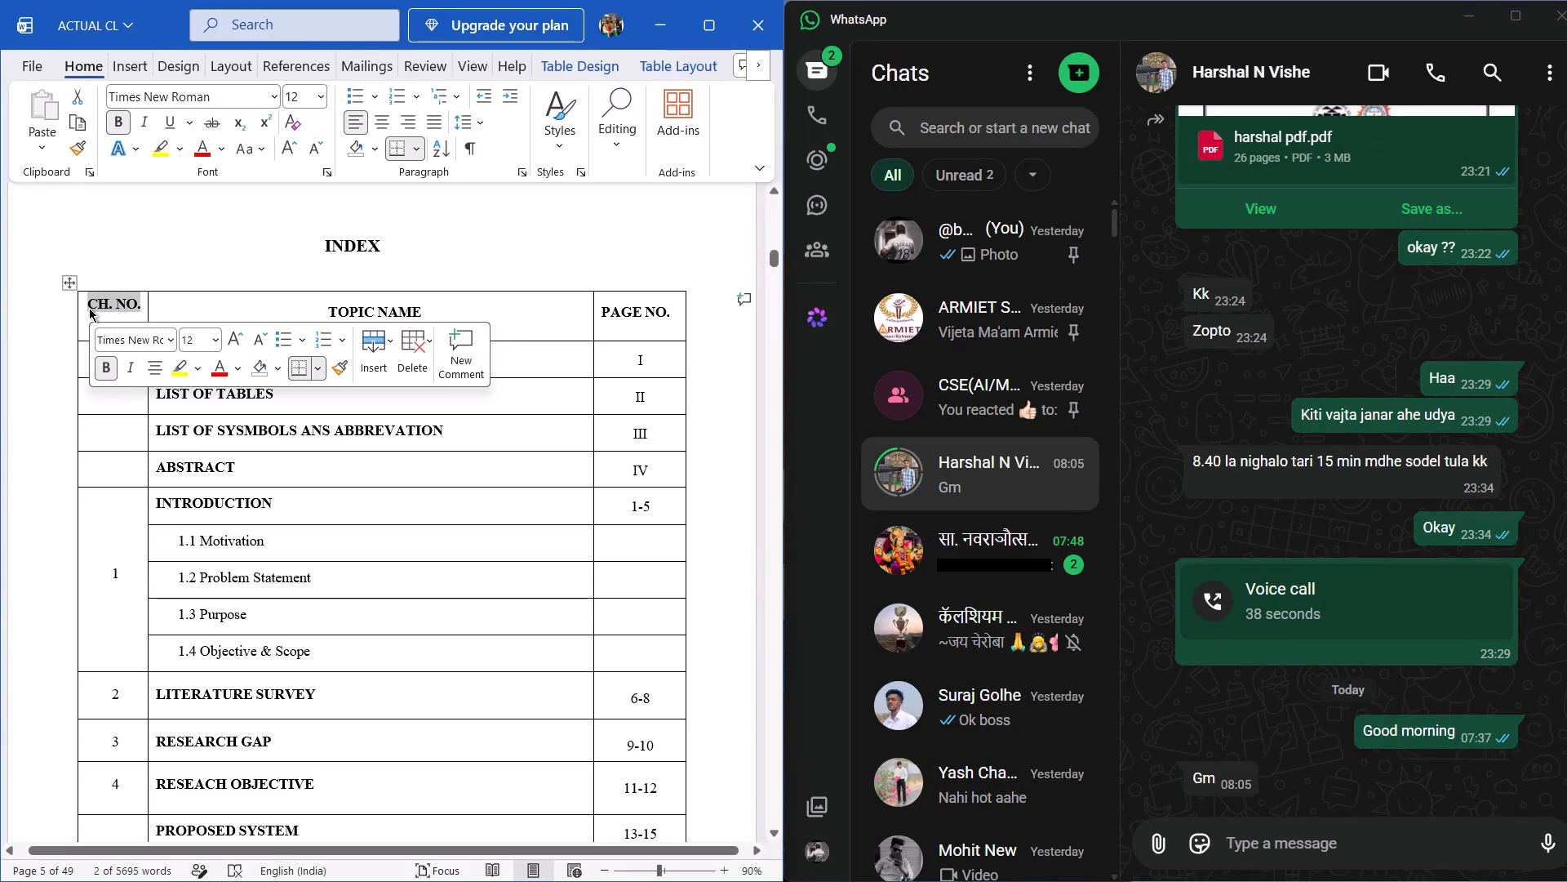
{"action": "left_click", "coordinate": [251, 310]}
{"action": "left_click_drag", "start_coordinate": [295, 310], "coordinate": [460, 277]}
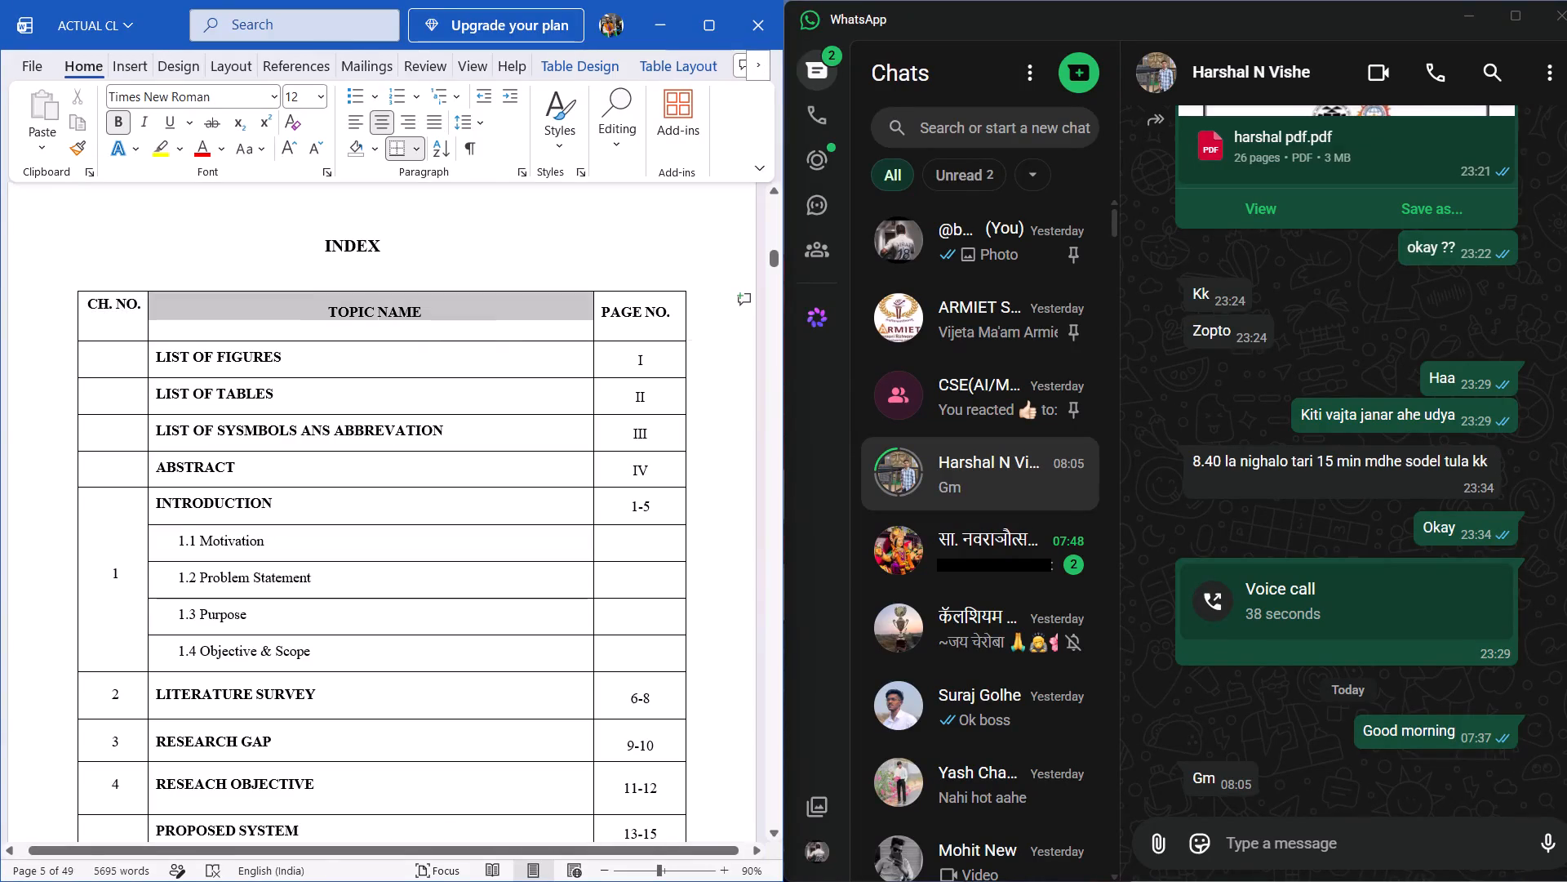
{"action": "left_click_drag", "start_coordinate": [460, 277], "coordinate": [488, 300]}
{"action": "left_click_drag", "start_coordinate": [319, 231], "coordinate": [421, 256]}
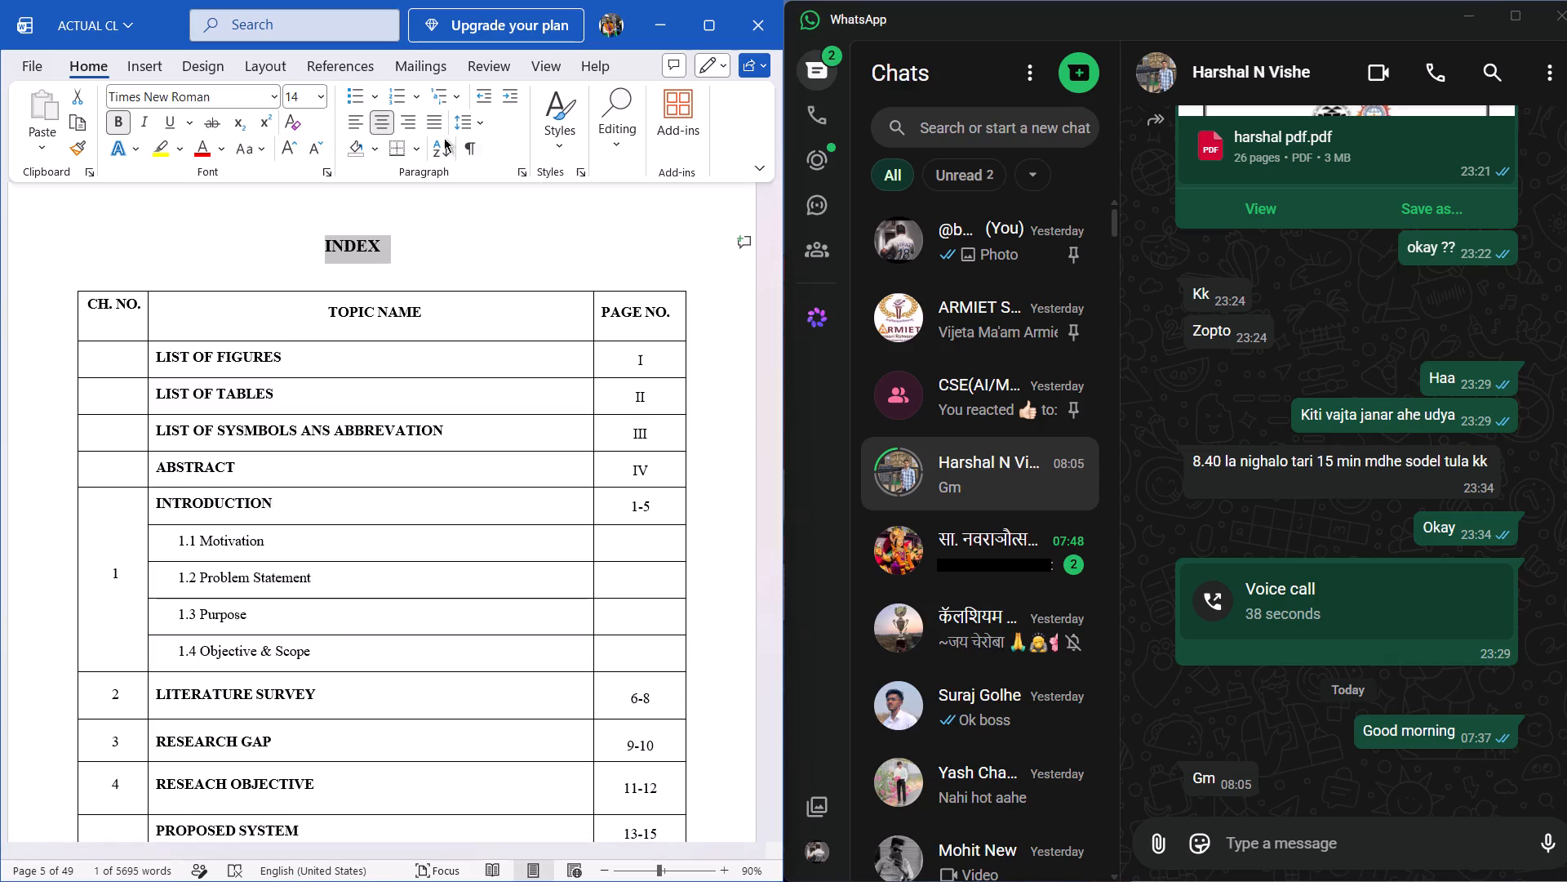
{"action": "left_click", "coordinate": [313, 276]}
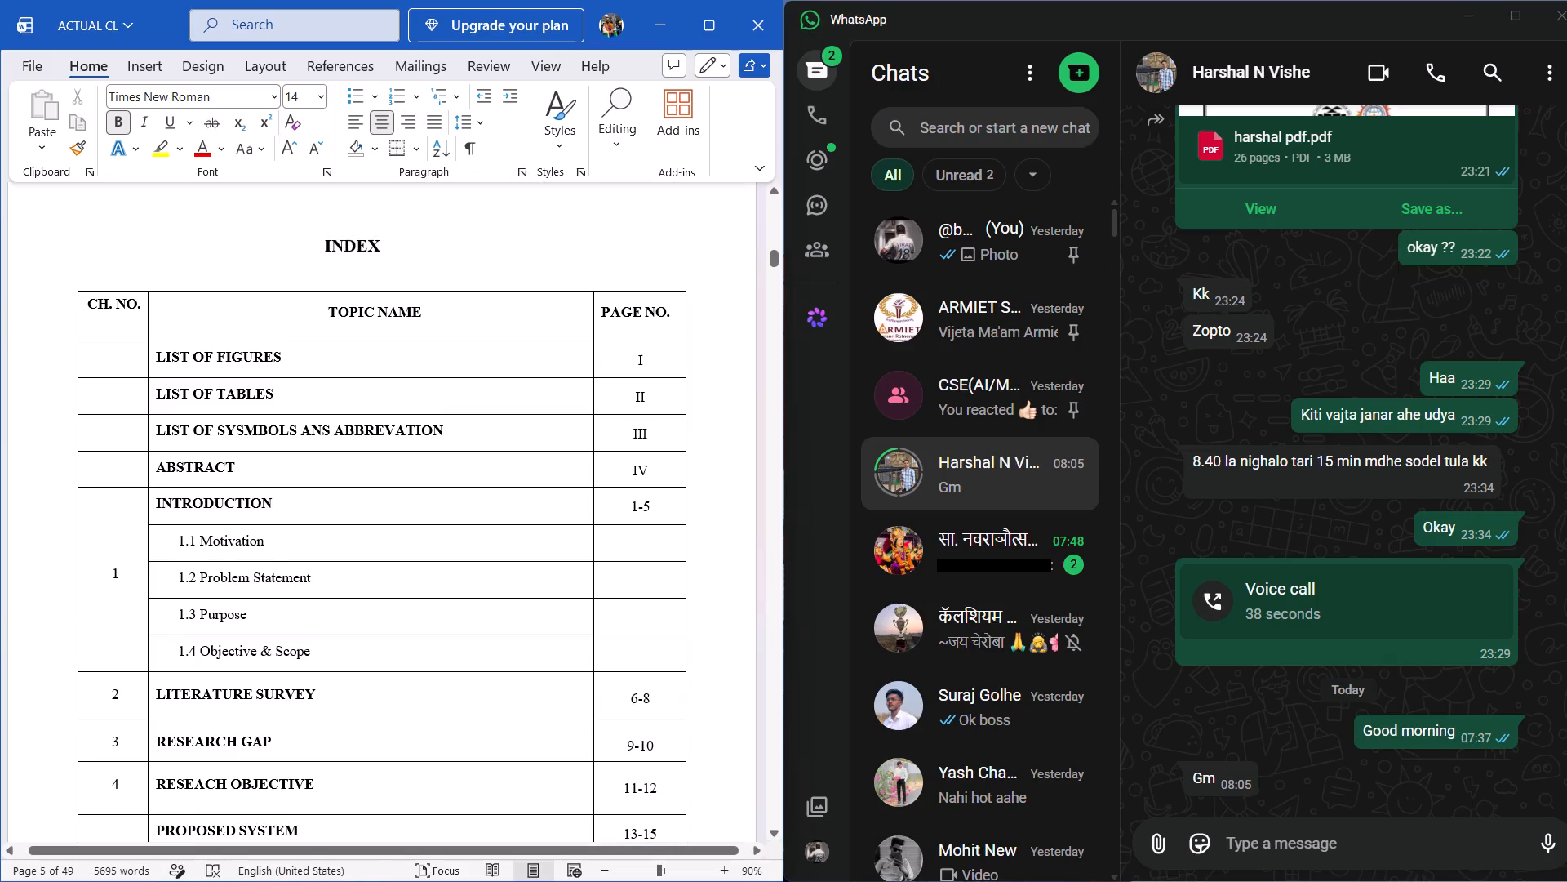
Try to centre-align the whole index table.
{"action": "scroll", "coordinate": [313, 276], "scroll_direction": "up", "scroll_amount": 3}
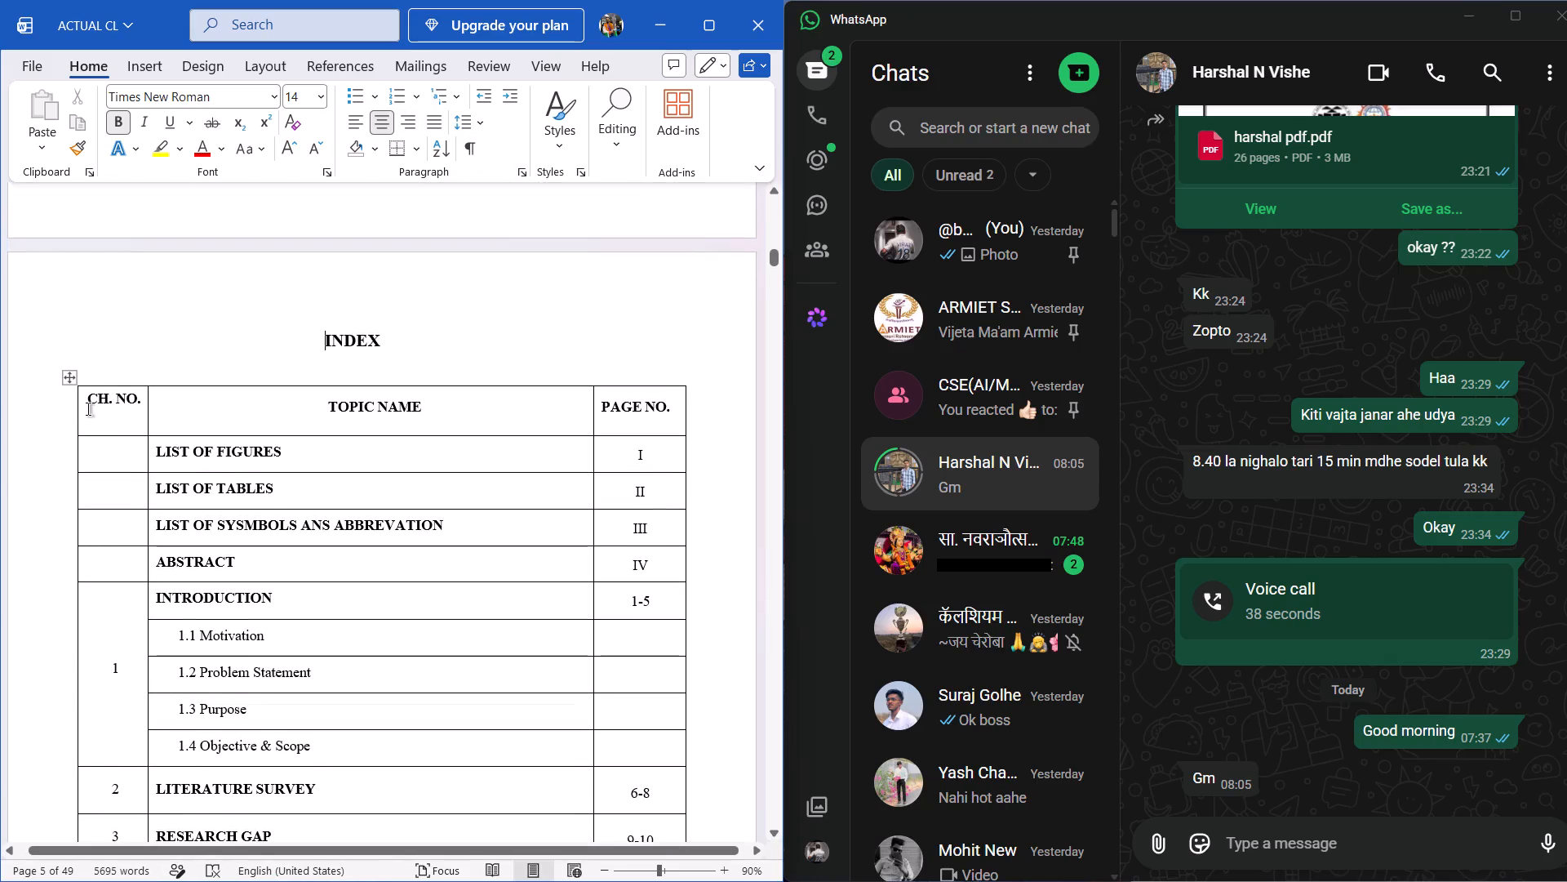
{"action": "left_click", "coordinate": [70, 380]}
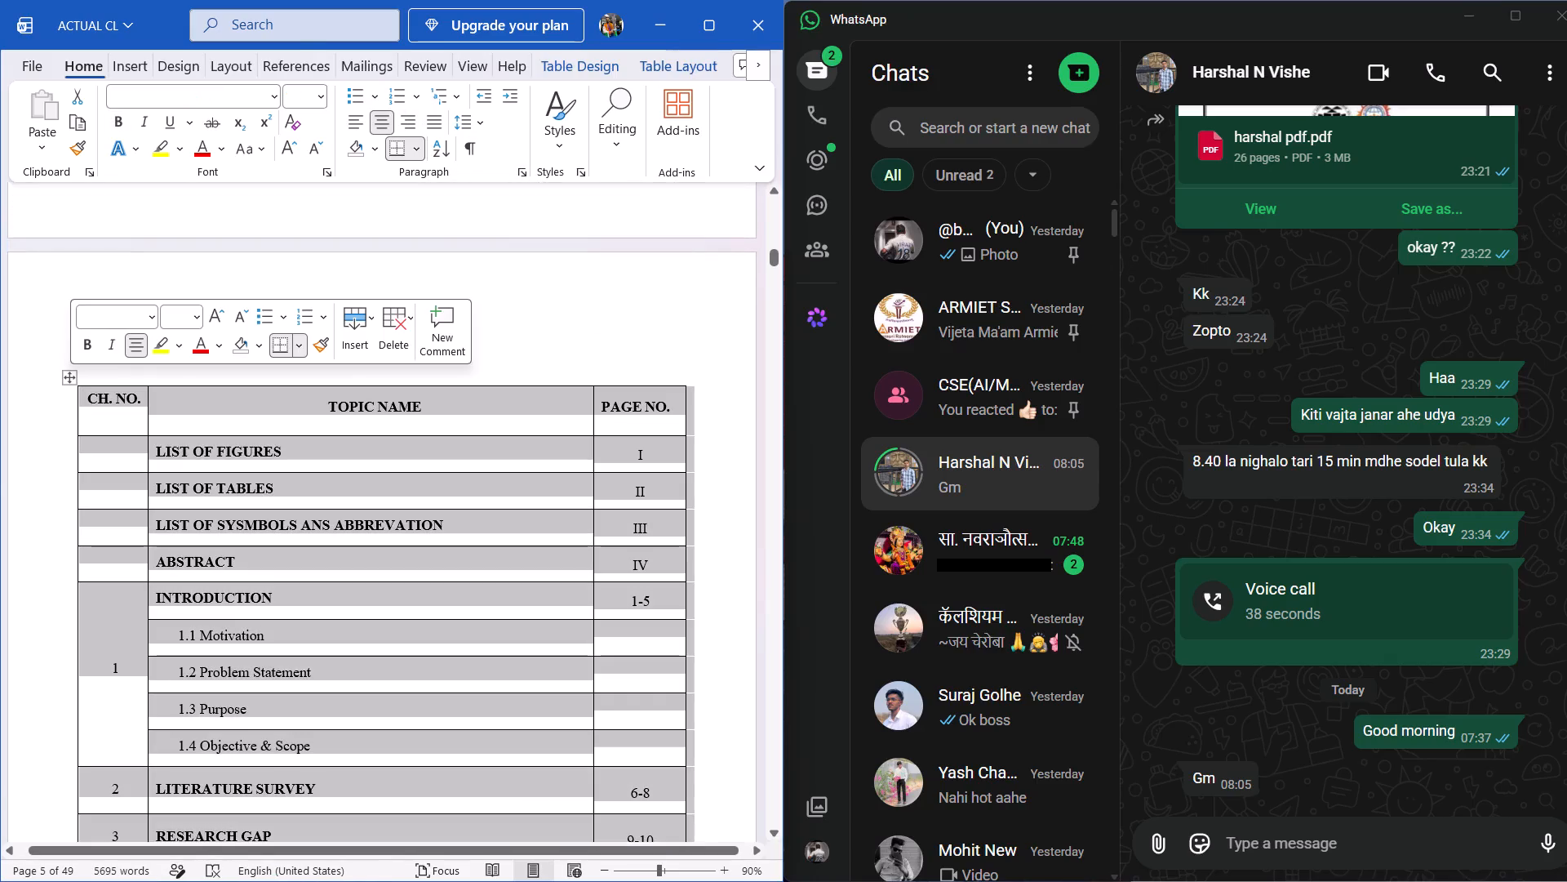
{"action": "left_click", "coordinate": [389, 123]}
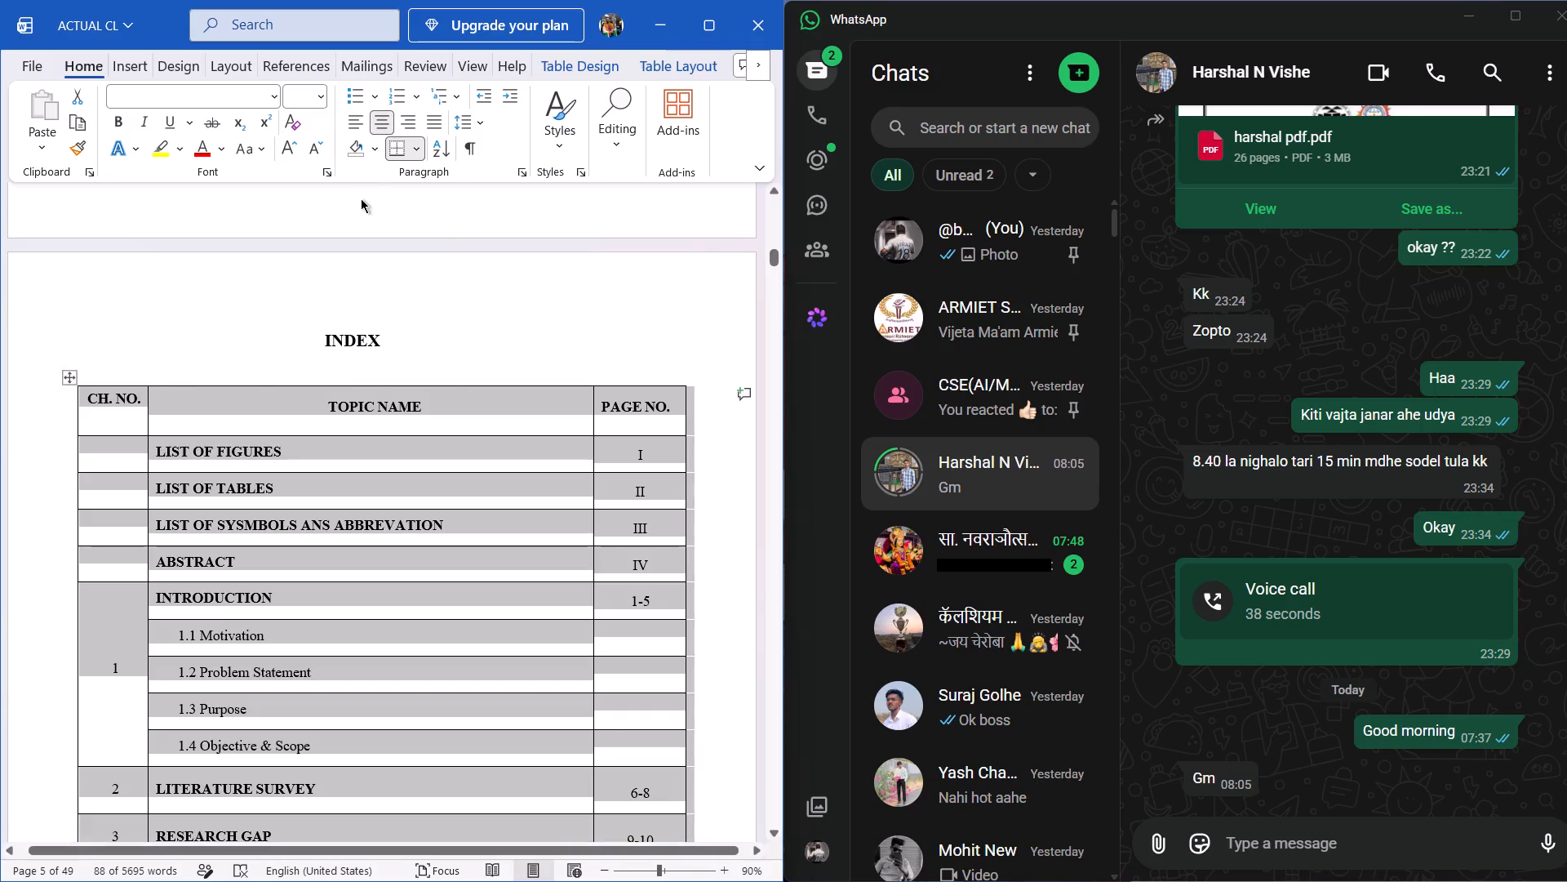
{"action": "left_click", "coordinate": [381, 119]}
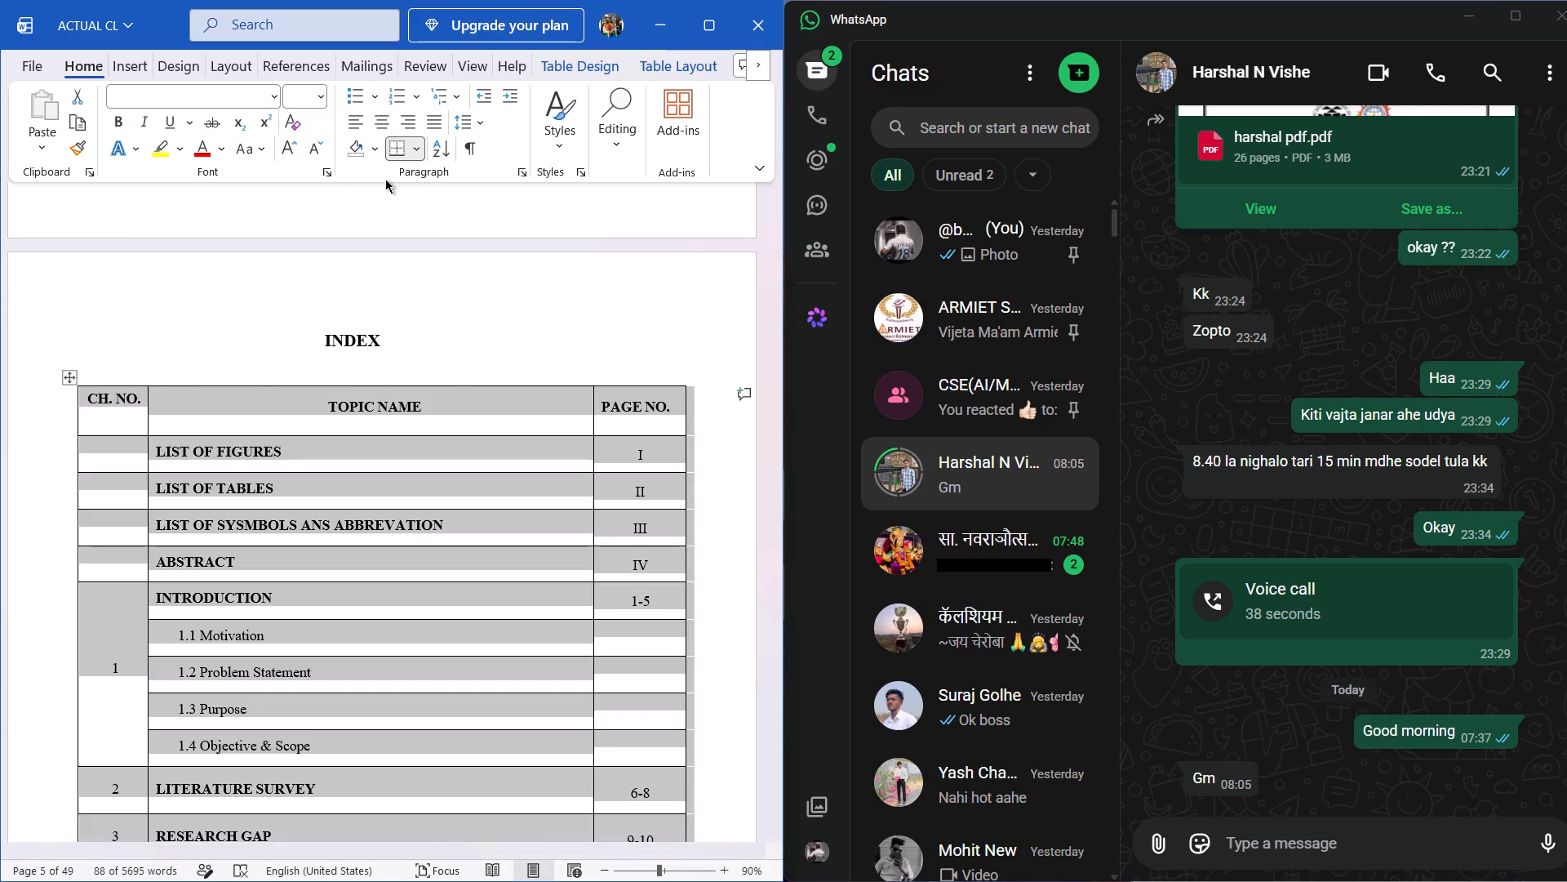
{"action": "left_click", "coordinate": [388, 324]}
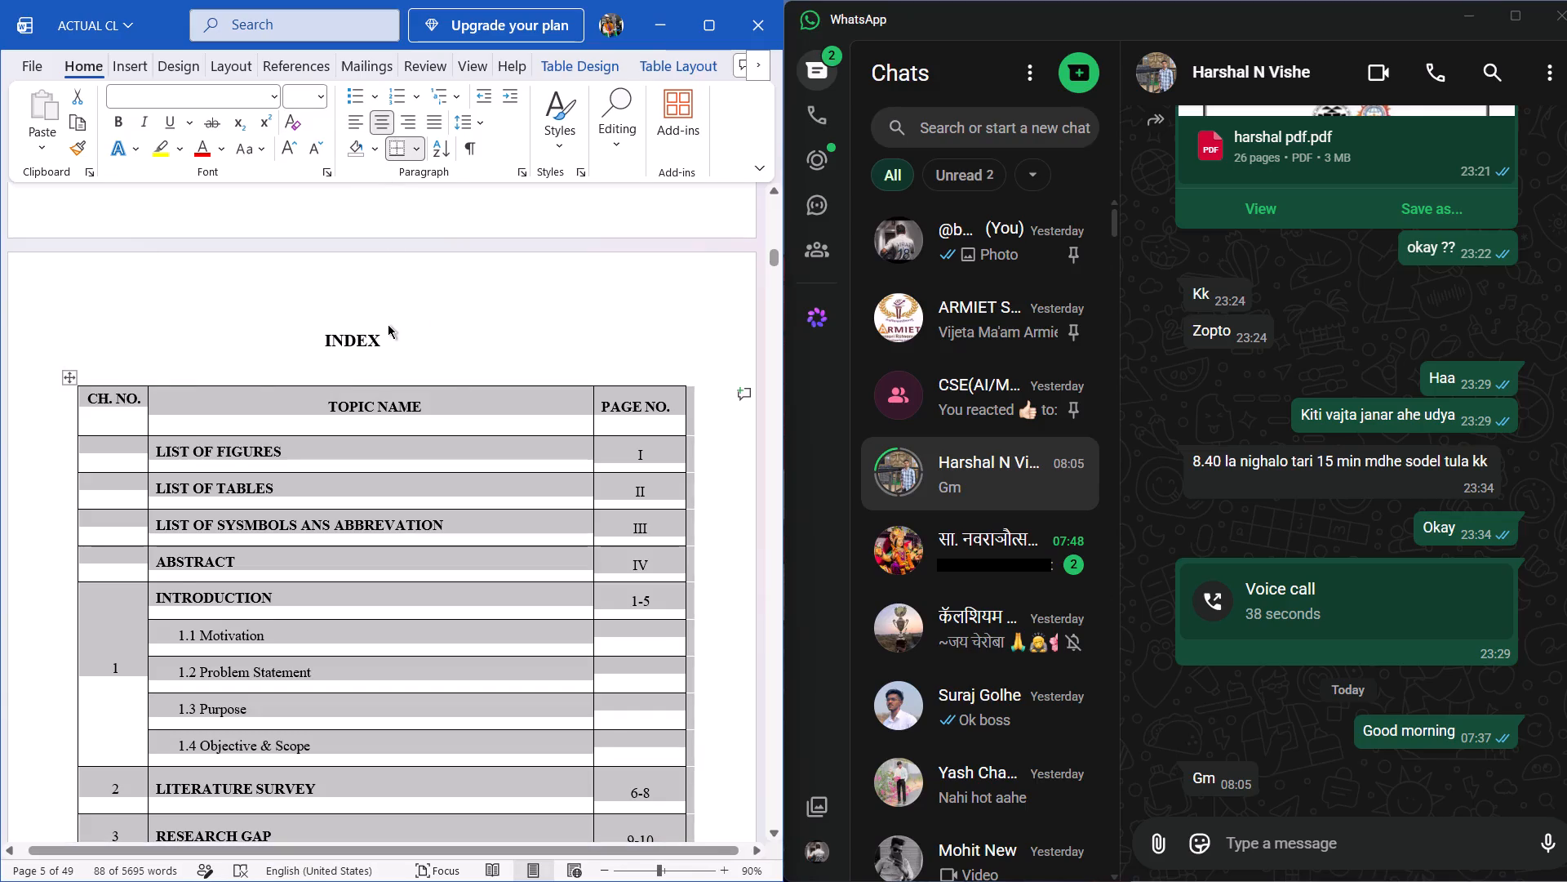
Review the index table and the surrounding front-matter pages, from the acknowledgement through the list of abbreviations to the abstract.
{"action": "scroll", "coordinate": [388, 324], "scroll_direction": "down", "scroll_amount": 4}
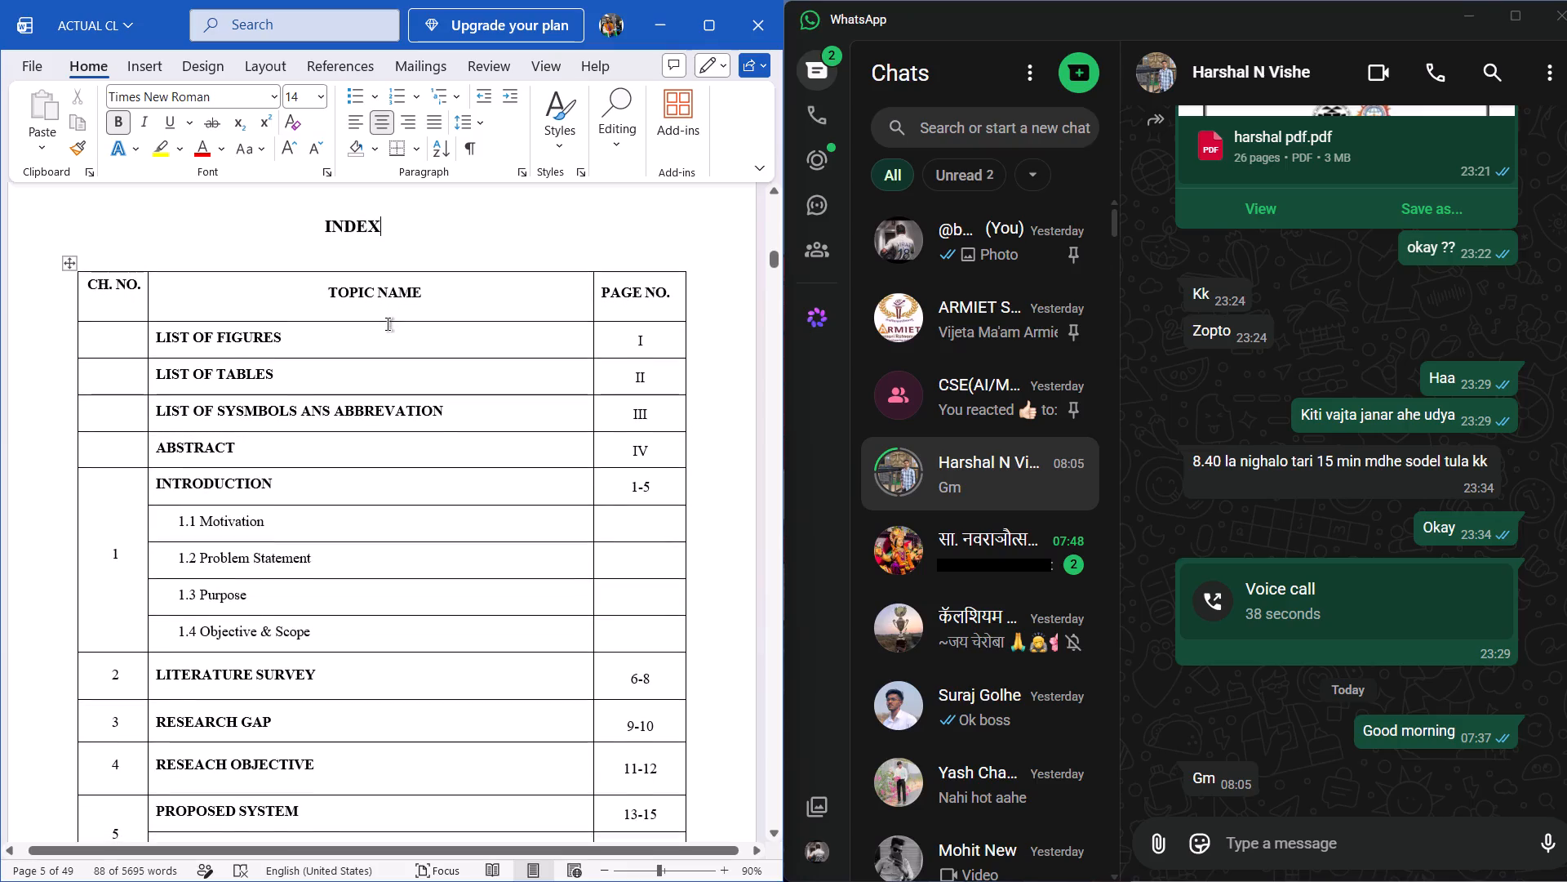
{"action": "scroll", "coordinate": [388, 324], "scroll_direction": "down", "scroll_amount": 2}
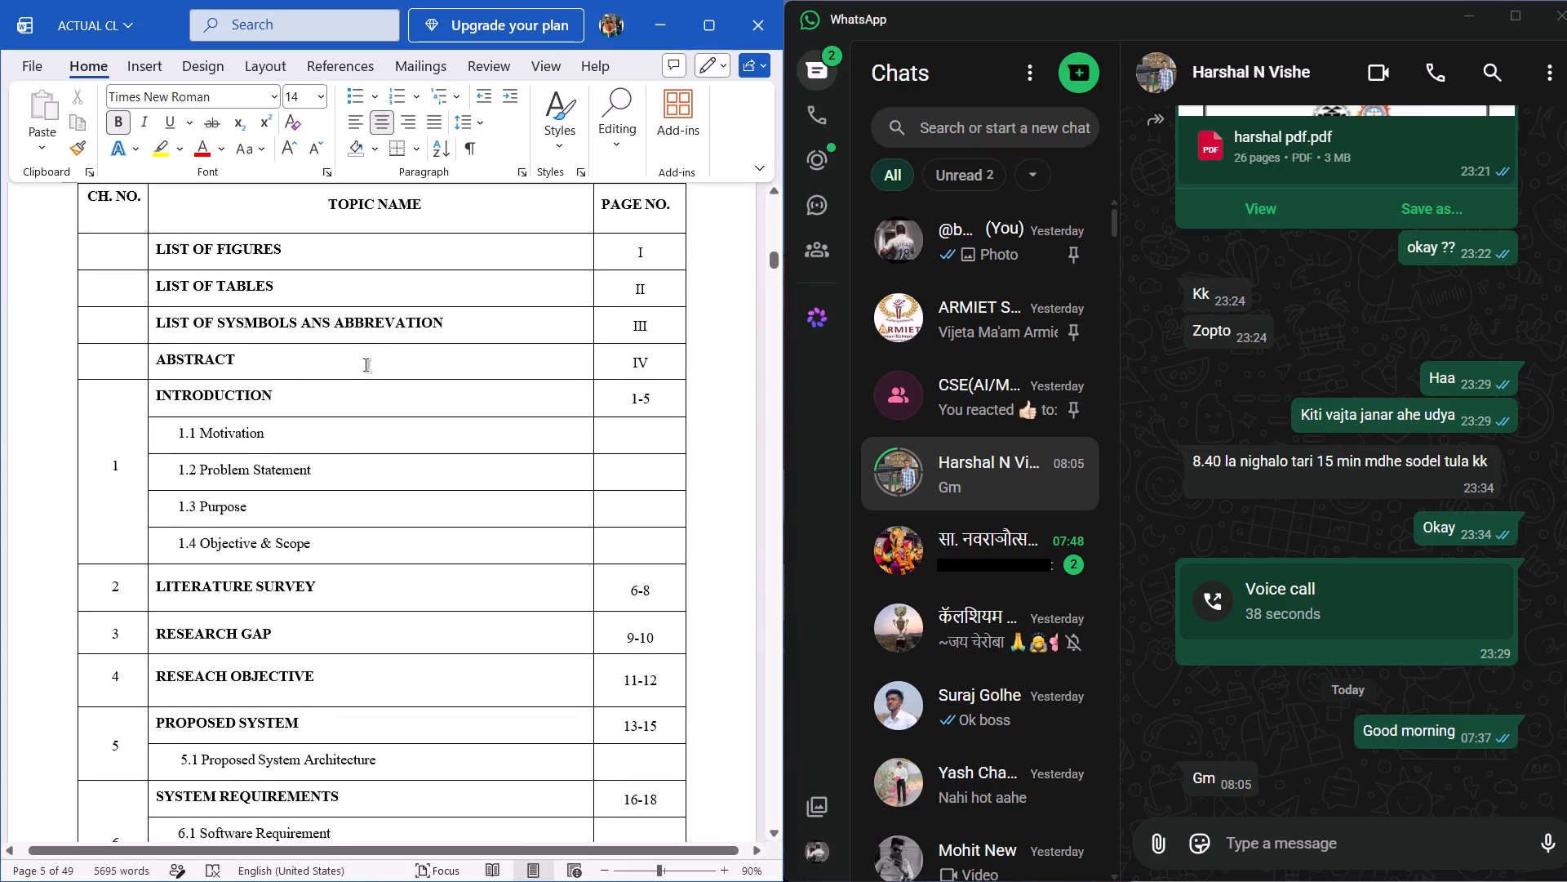
{"action": "scroll", "coordinate": [253, 487], "scroll_direction": "up", "scroll_amount": 1}
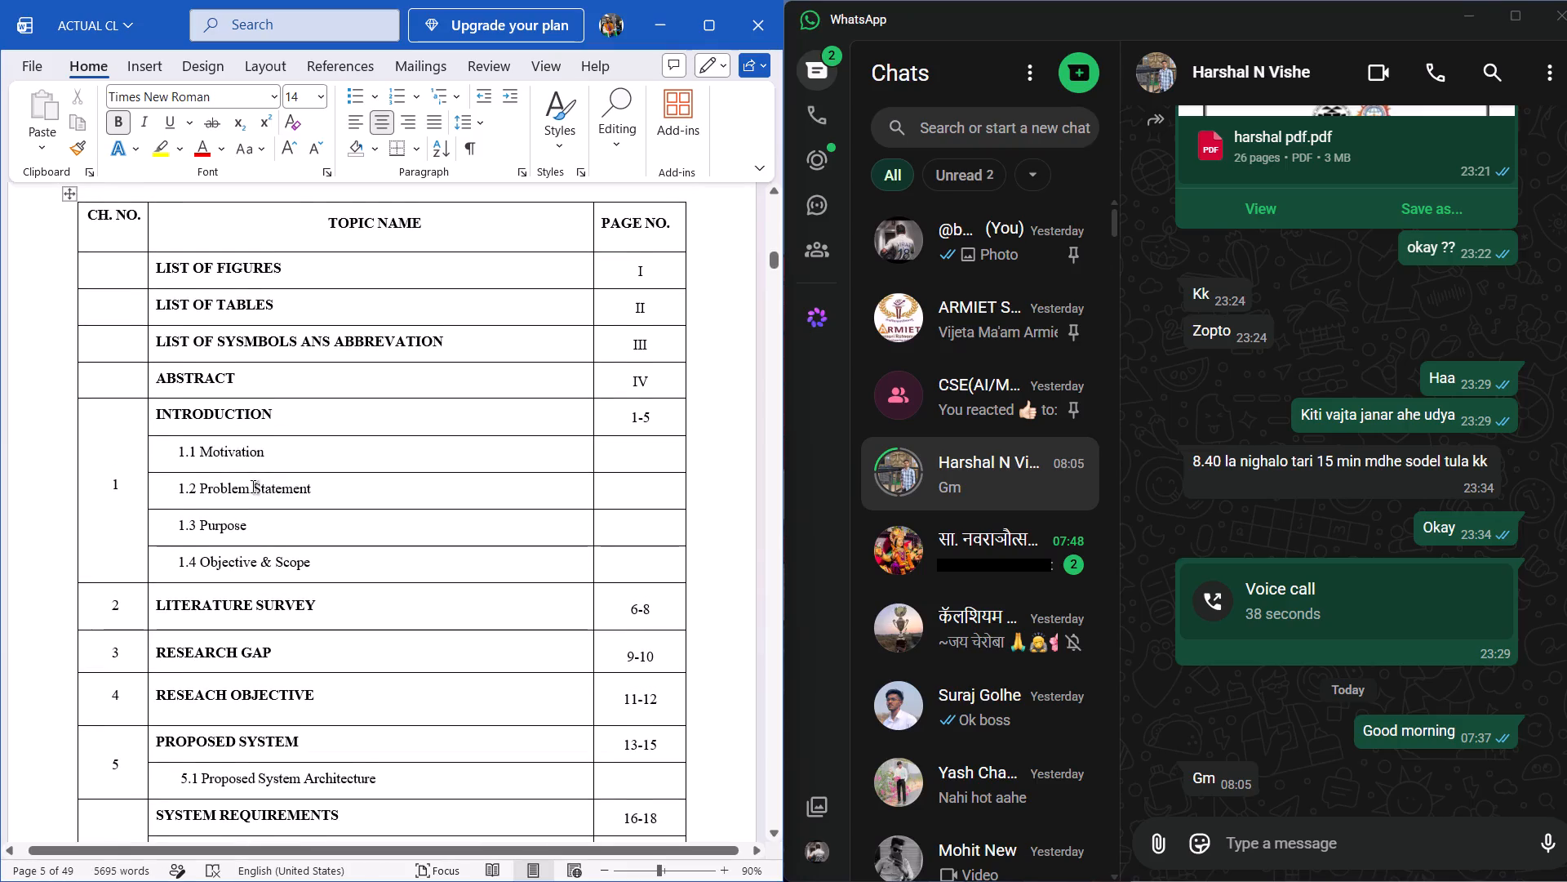
{"action": "scroll", "coordinate": [253, 487], "scroll_direction": "up", "scroll_amount": 1}
{"action": "scroll", "coordinate": [253, 487], "scroll_direction": "down", "scroll_amount": 1}
{"action": "scroll", "coordinate": [253, 487], "scroll_direction": "up", "scroll_amount": 1}
{"action": "scroll", "coordinate": [253, 487], "scroll_direction": "down", "scroll_amount": 2}
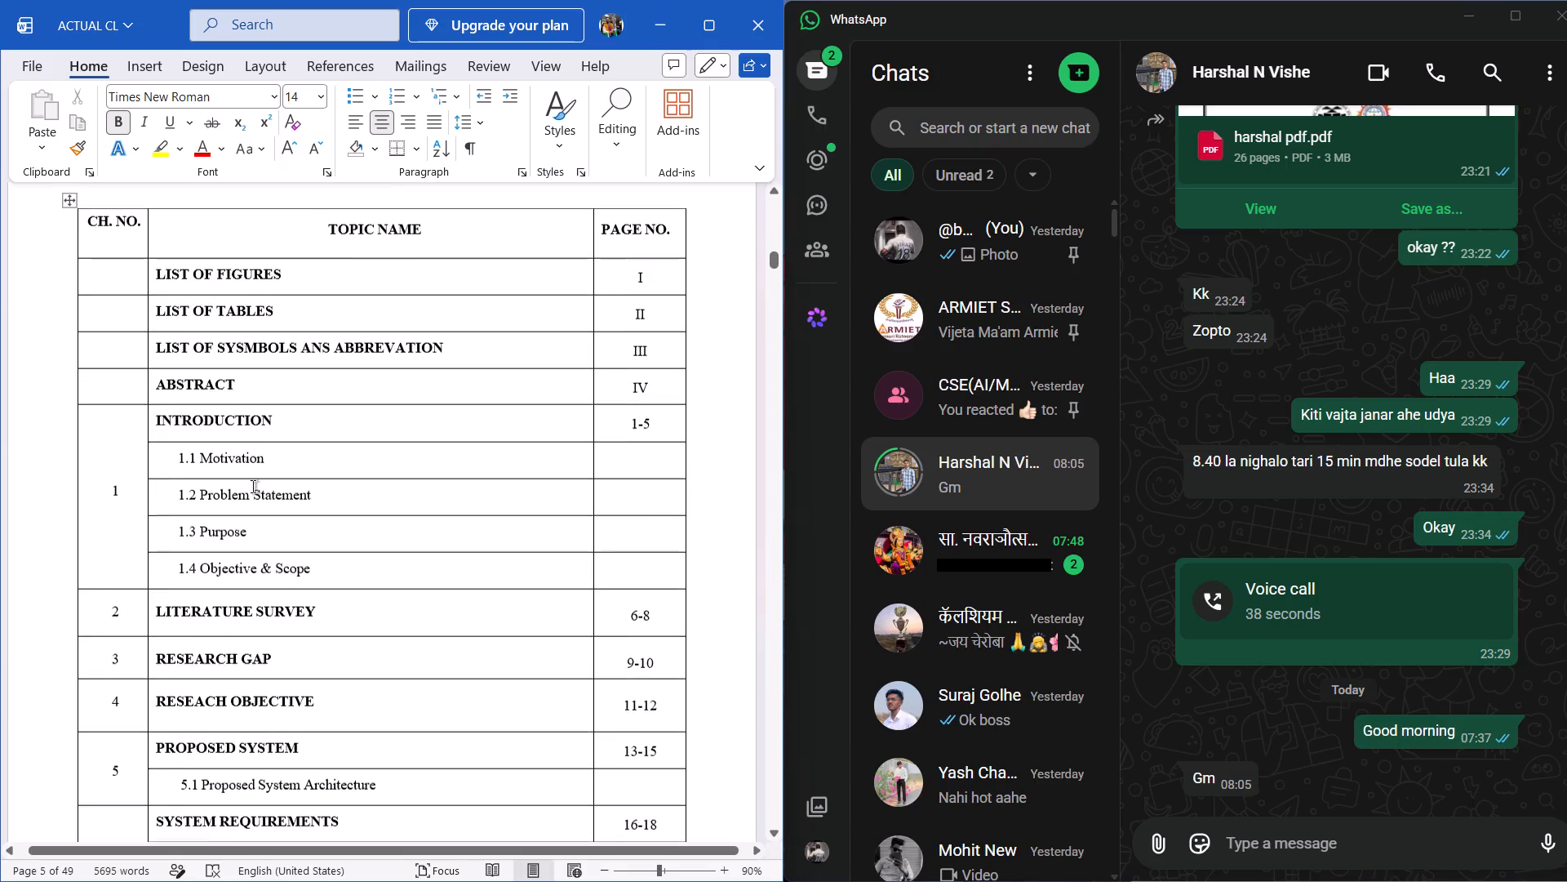
{"action": "scroll", "coordinate": [253, 487], "scroll_direction": "down", "scroll_amount": 3}
{"action": "scroll", "coordinate": [253, 487], "scroll_direction": "up", "scroll_amount": 1}
{"action": "scroll", "coordinate": [253, 487], "scroll_direction": "down", "scroll_amount": 1}
{"action": "scroll", "coordinate": [253, 487], "scroll_direction": "up", "scroll_amount": 1}
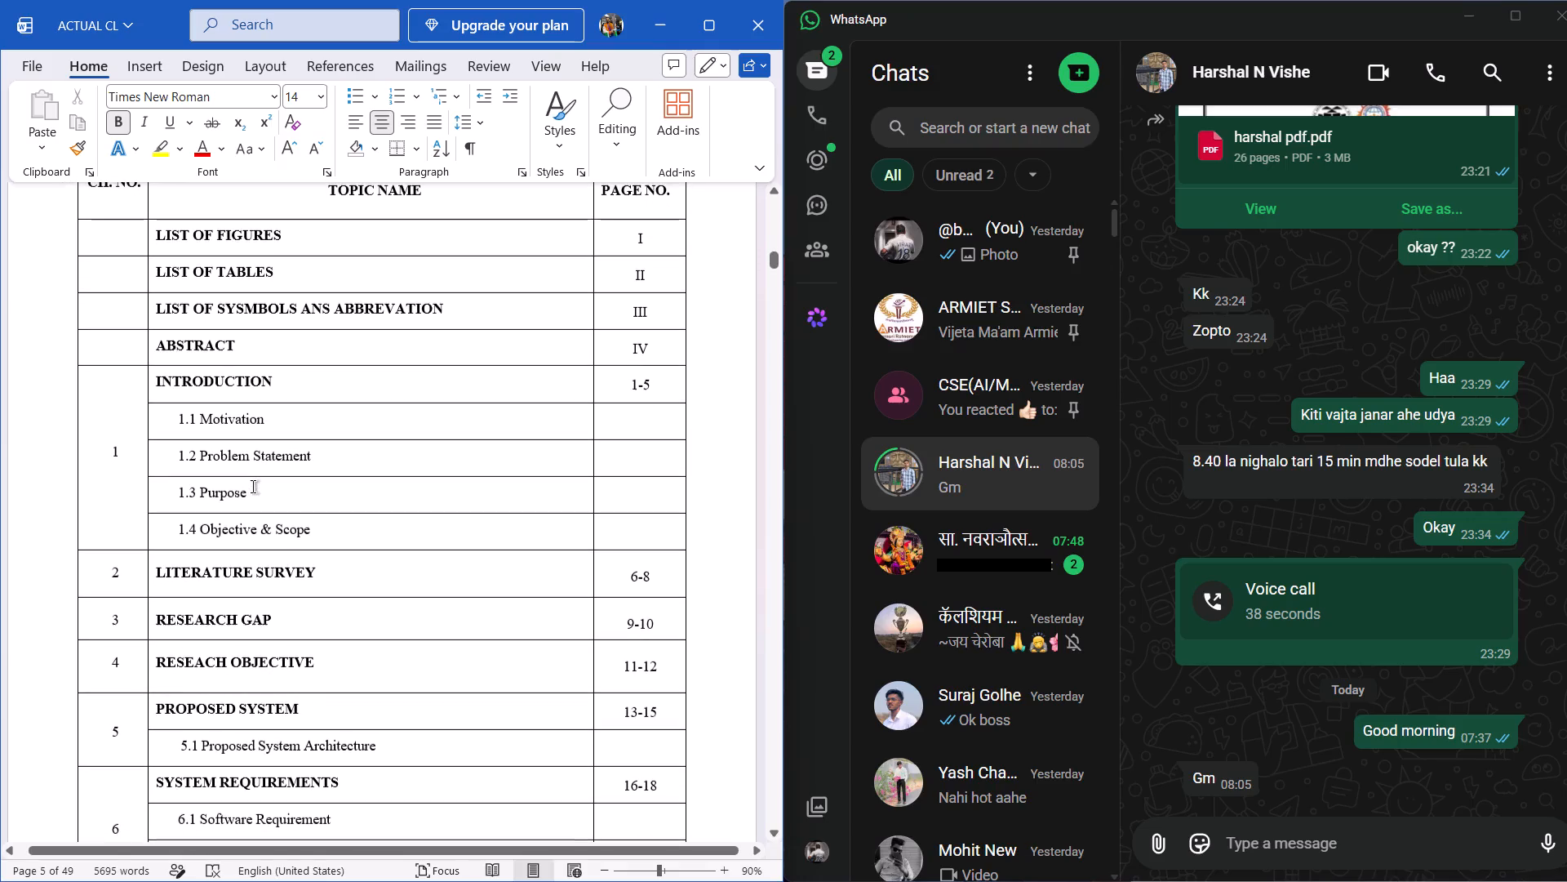
{"action": "scroll", "coordinate": [253, 487], "scroll_direction": "up", "scroll_amount": 14}
{"action": "scroll", "coordinate": [253, 487], "scroll_direction": "up", "scroll_amount": 10}
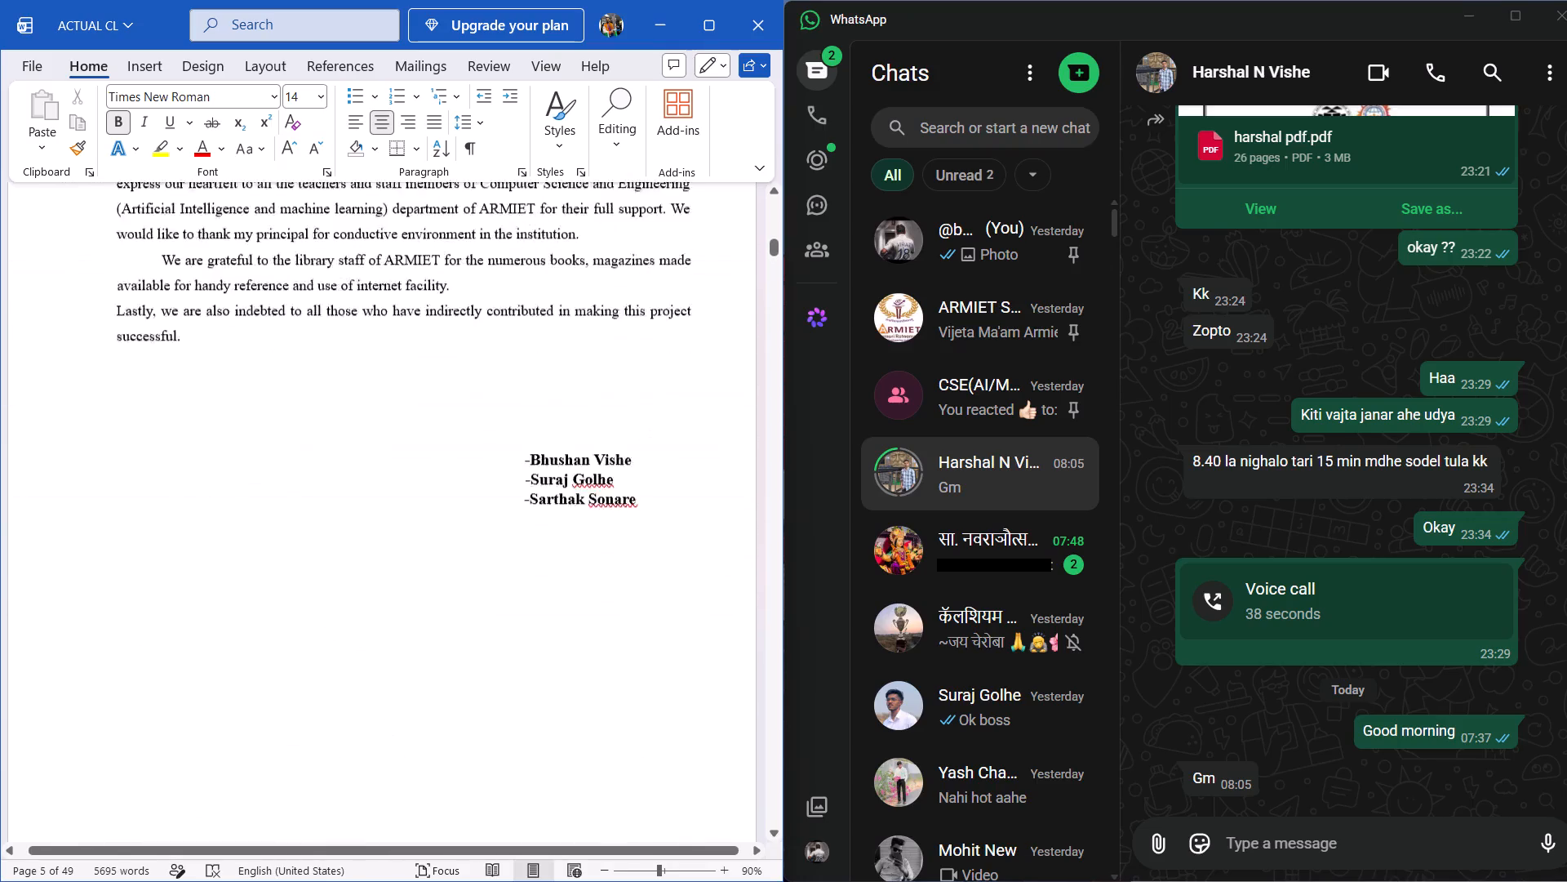
{"action": "scroll", "coordinate": [253, 487], "scroll_direction": "up", "scroll_amount": 9}
{"action": "scroll", "coordinate": [253, 487], "scroll_direction": "down", "scroll_amount": 20}
{"action": "scroll", "coordinate": [253, 487], "scroll_direction": "down", "scroll_amount": 20}
{"action": "scroll", "coordinate": [253, 487], "scroll_direction": "down", "scroll_amount": 9}
{"action": "scroll", "coordinate": [253, 487], "scroll_direction": "down", "scroll_amount": 13}
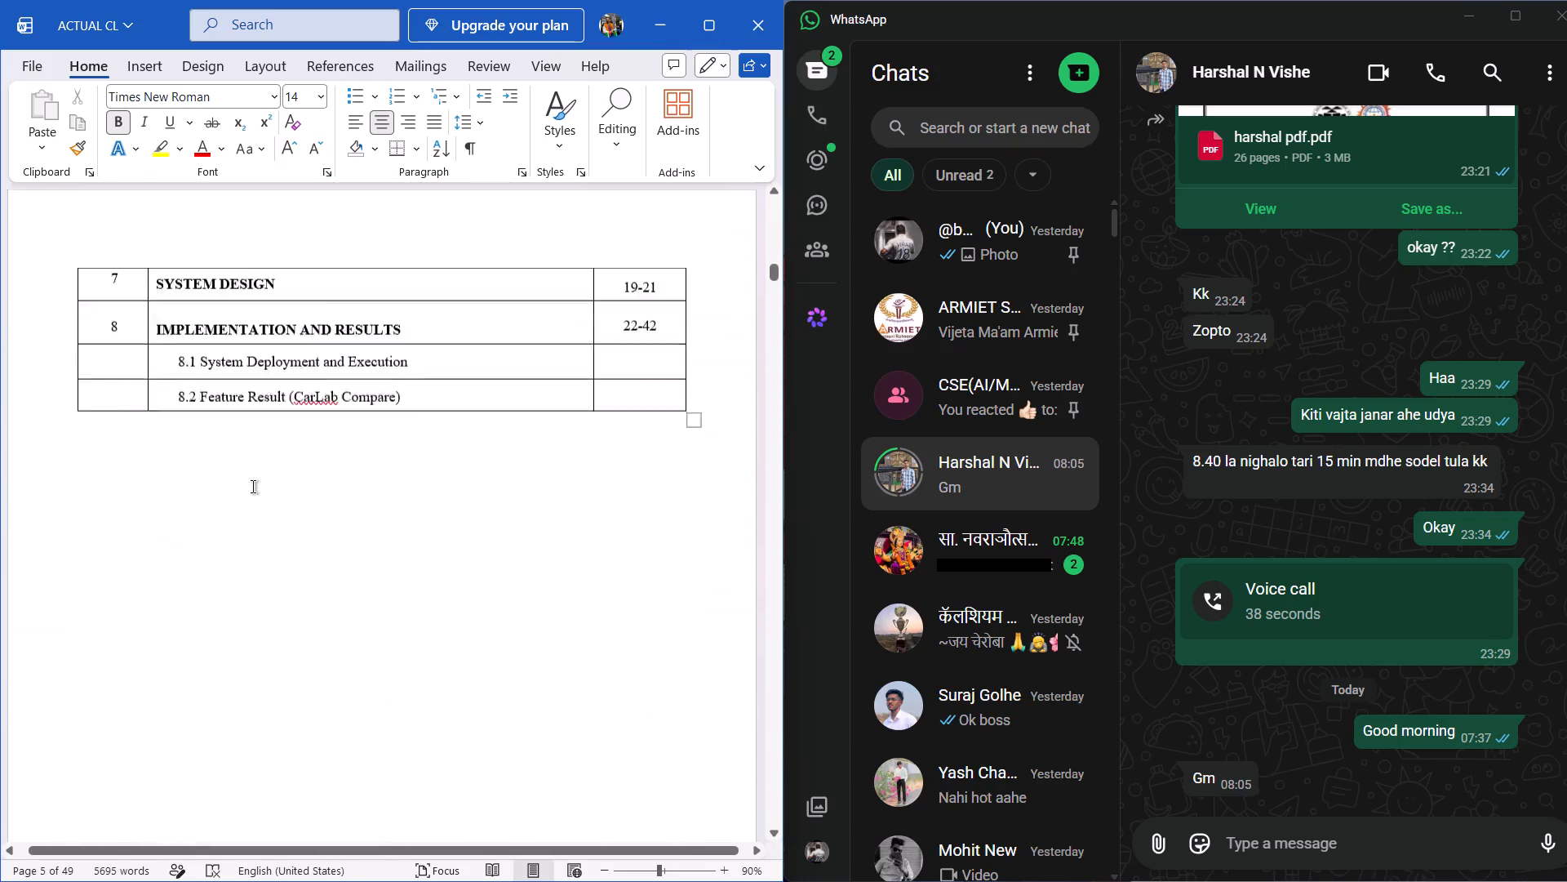
{"action": "scroll", "coordinate": [253, 487], "scroll_direction": "down", "scroll_amount": 20}
{"action": "scroll", "coordinate": [253, 487], "scroll_direction": "down", "scroll_amount": 19}
{"action": "scroll", "coordinate": [253, 487], "scroll_direction": "up", "scroll_amount": 1}
{"action": "scroll", "coordinate": [253, 487], "scroll_direction": "down", "scroll_amount": 10}
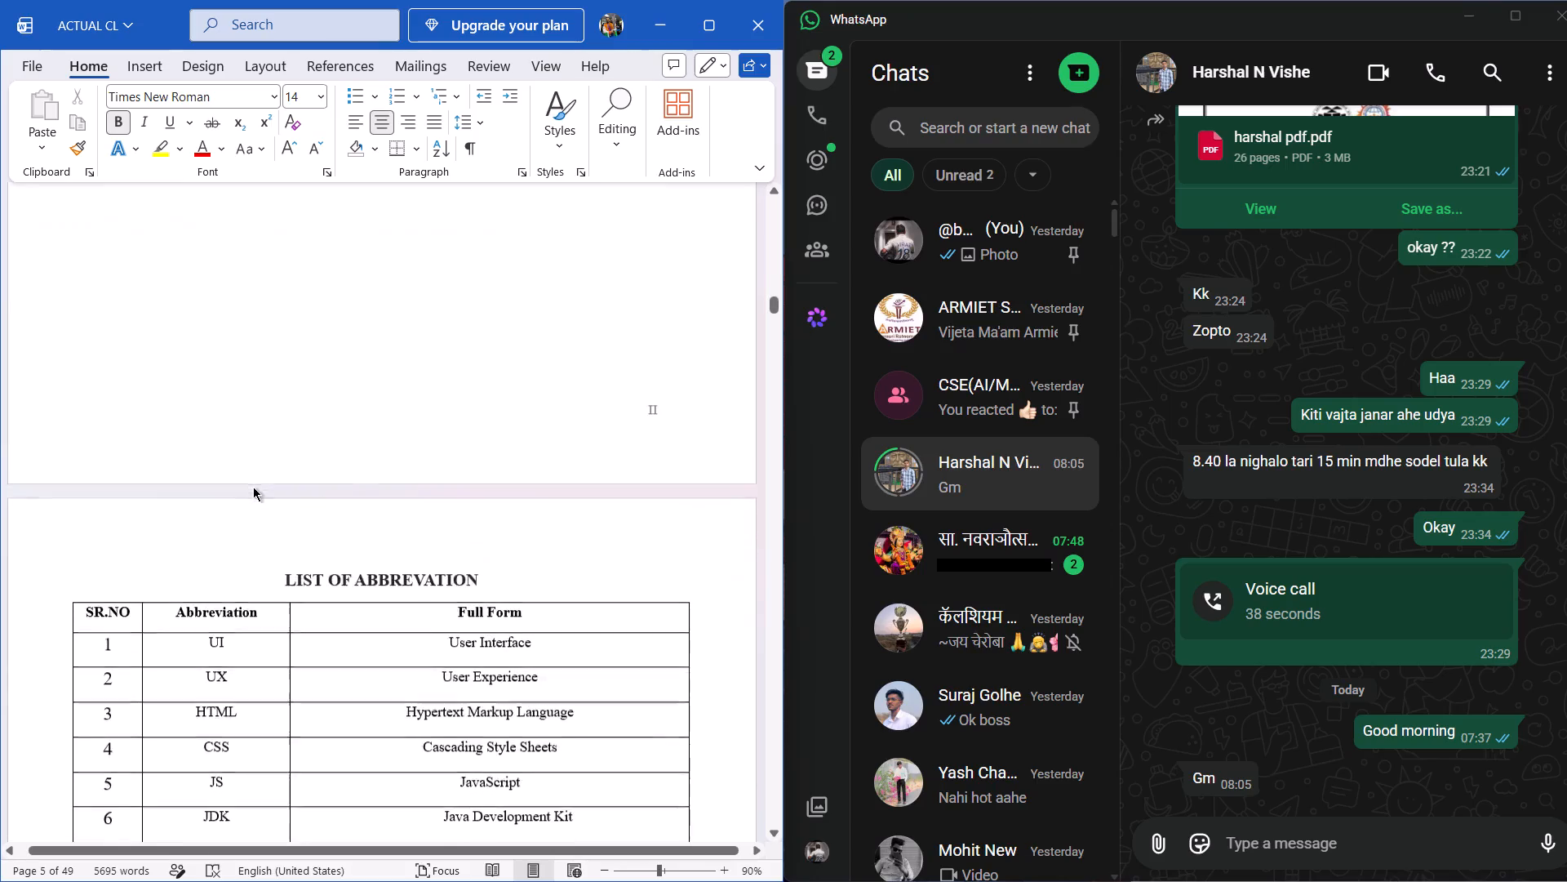
{"action": "scroll", "coordinate": [253, 487], "scroll_direction": "down", "scroll_amount": 12}
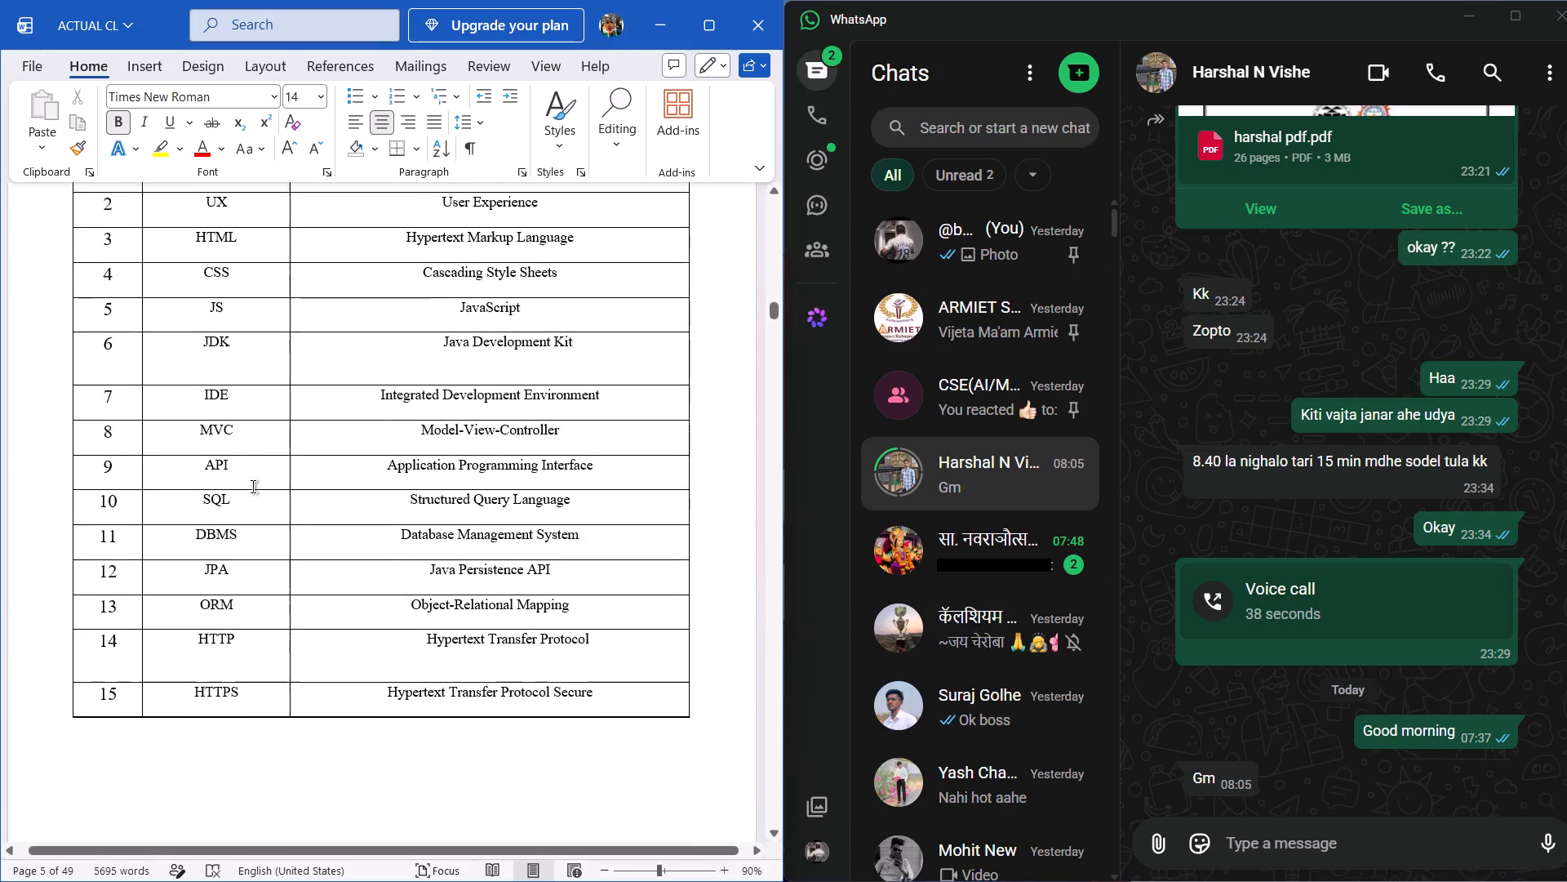
{"action": "scroll", "coordinate": [253, 487], "scroll_direction": "down", "scroll_amount": 17}
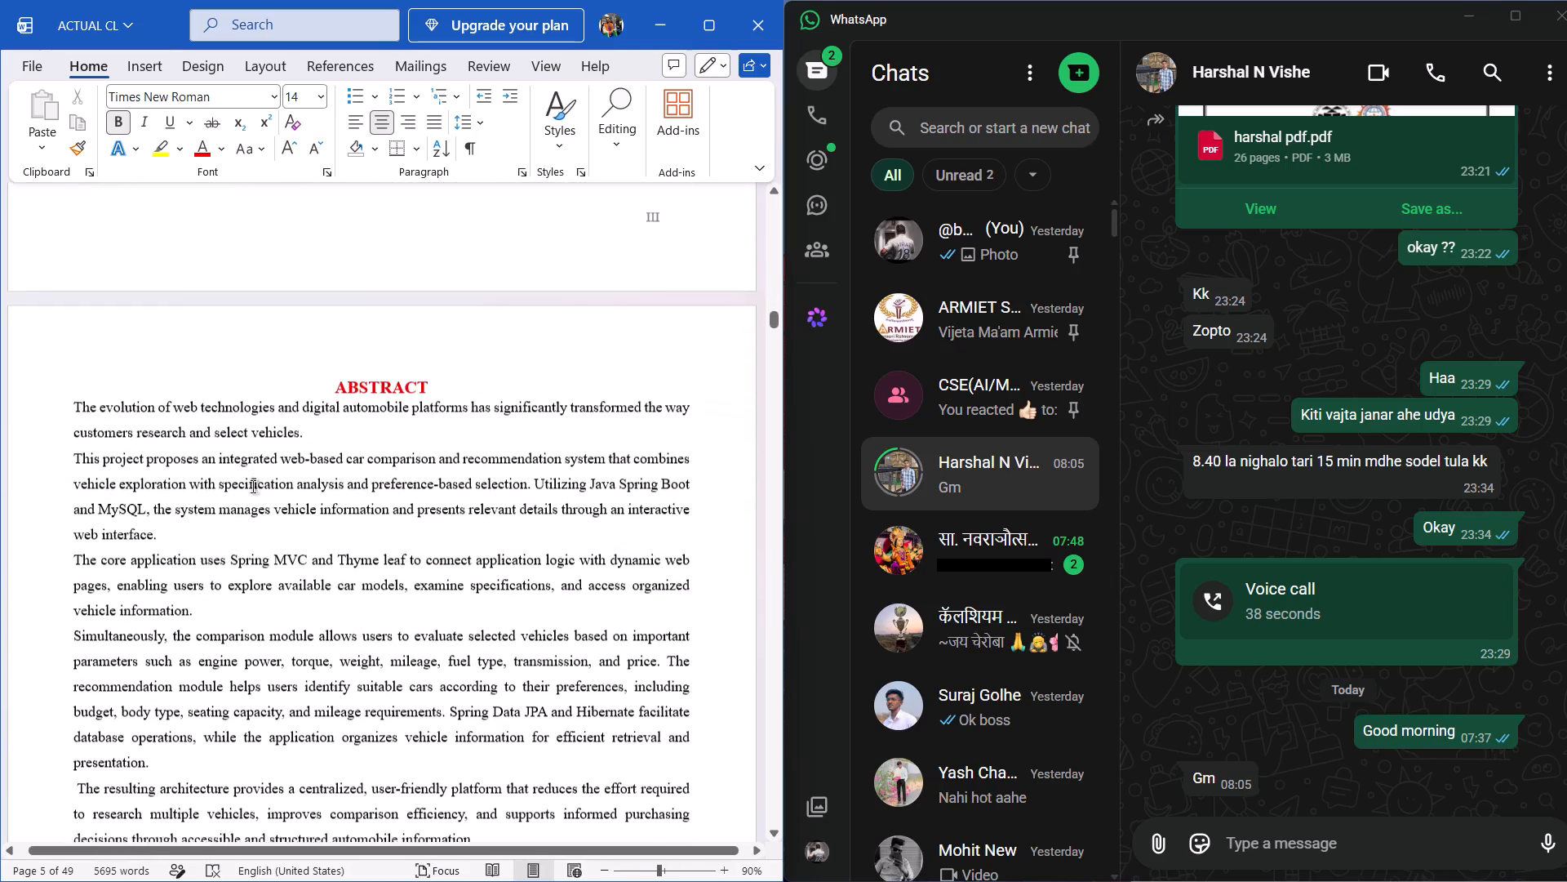
Insert a blank line between the red ABSTRACT heading and the first abstract paragraph.
{"action": "scroll", "coordinate": [253, 487], "scroll_direction": "down", "scroll_amount": 1}
{"action": "scroll", "coordinate": [253, 487], "scroll_direction": "up", "scroll_amount": 1}
{"action": "scroll", "coordinate": [253, 487], "scroll_direction": "down", "scroll_amount": 2}
{"action": "scroll", "coordinate": [369, 378], "scroll_direction": "down", "scroll_amount": 1}
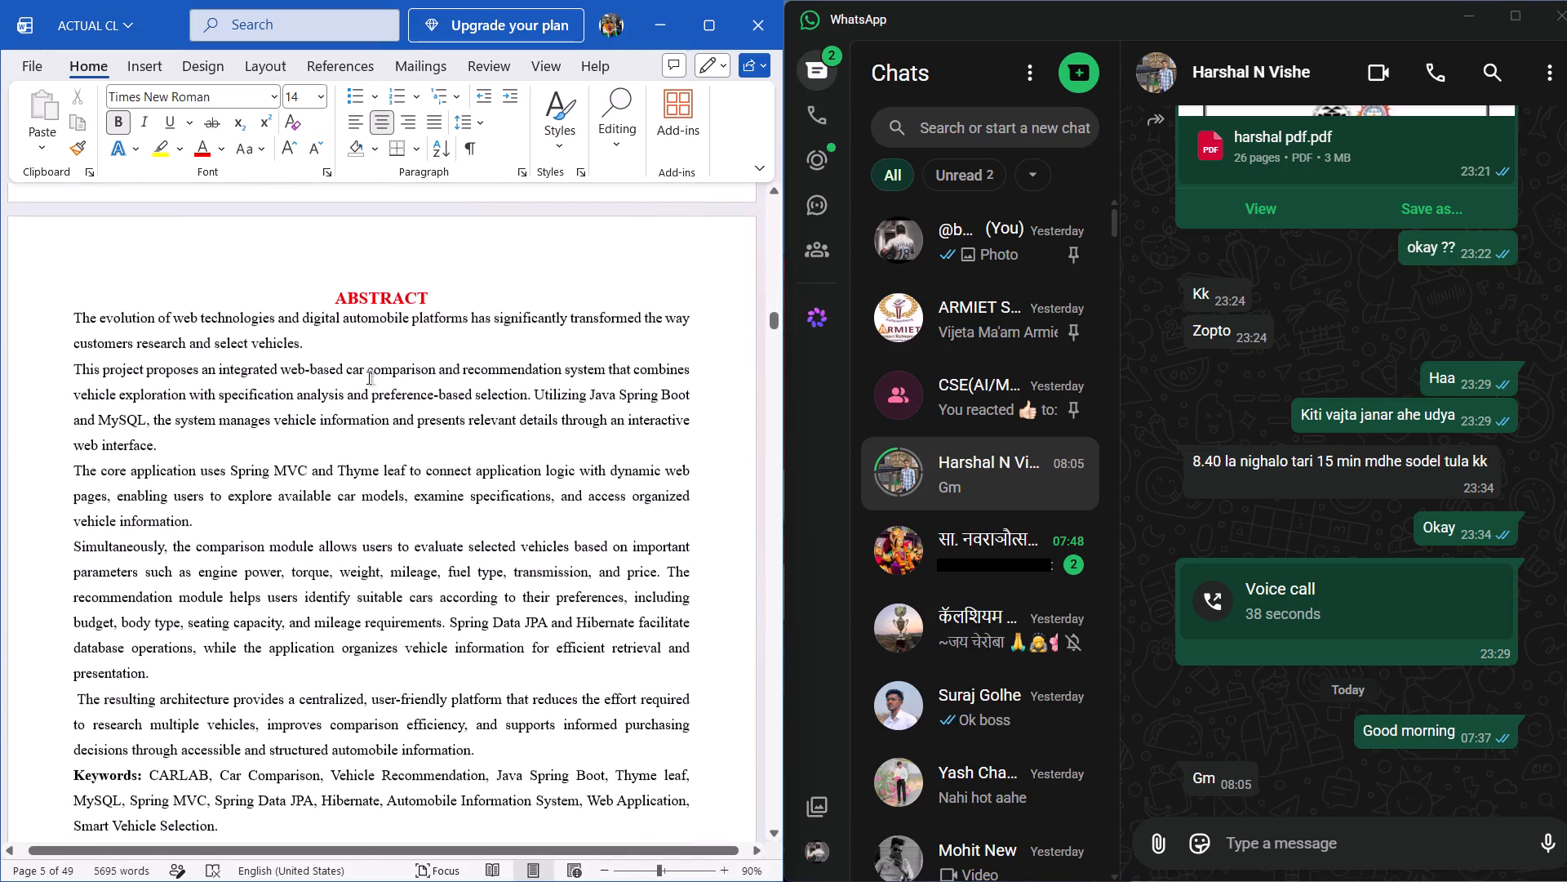
{"action": "scroll", "coordinate": [369, 378], "scroll_direction": "down", "scroll_amount": 2}
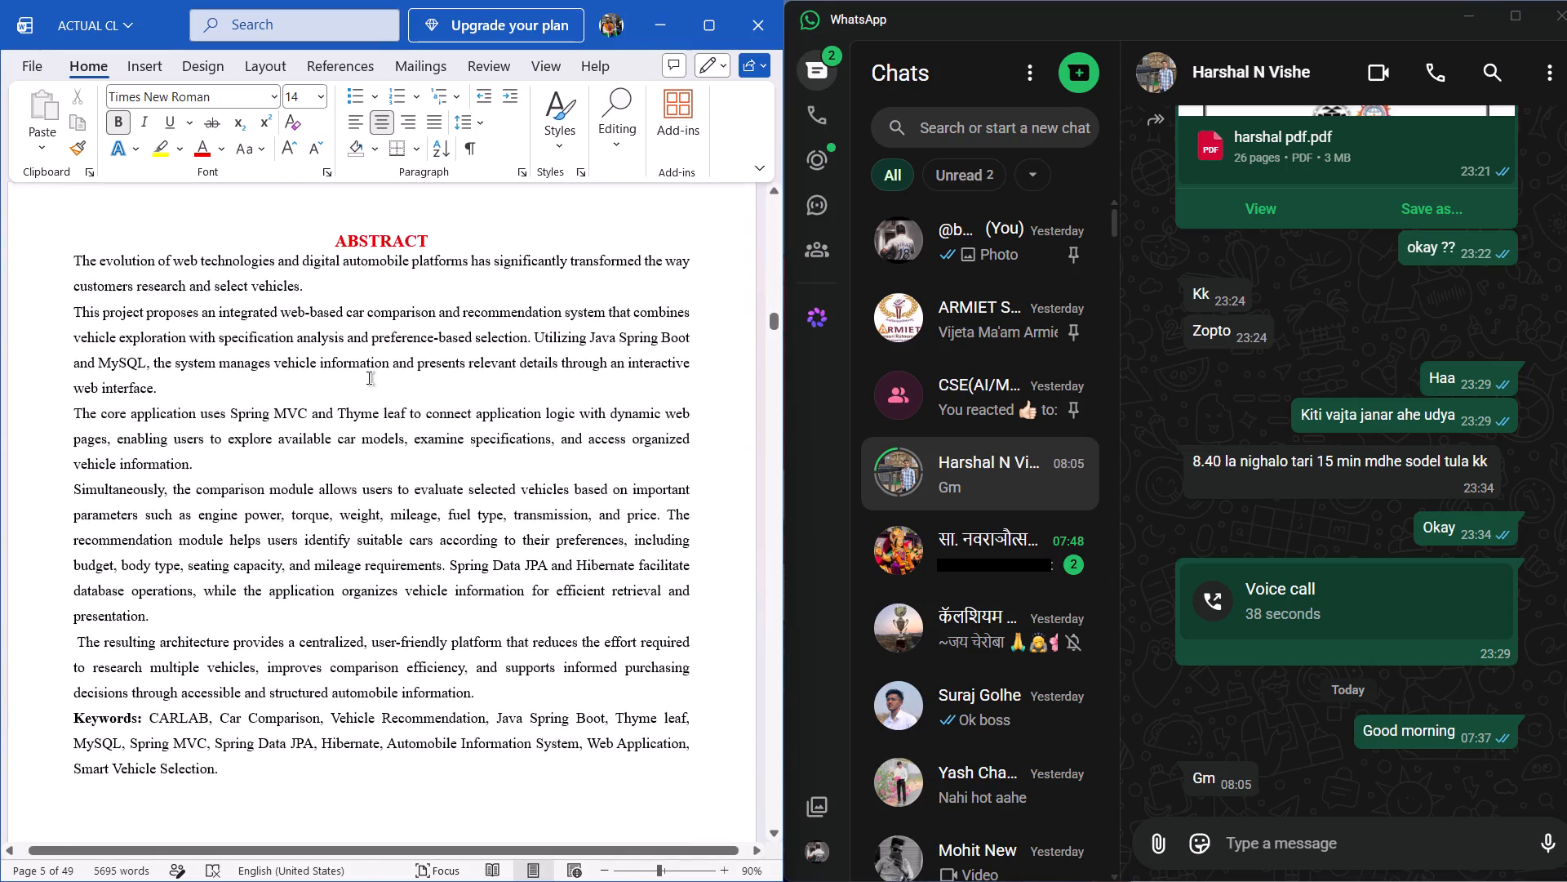
{"action": "left_click", "coordinate": [445, 245]}
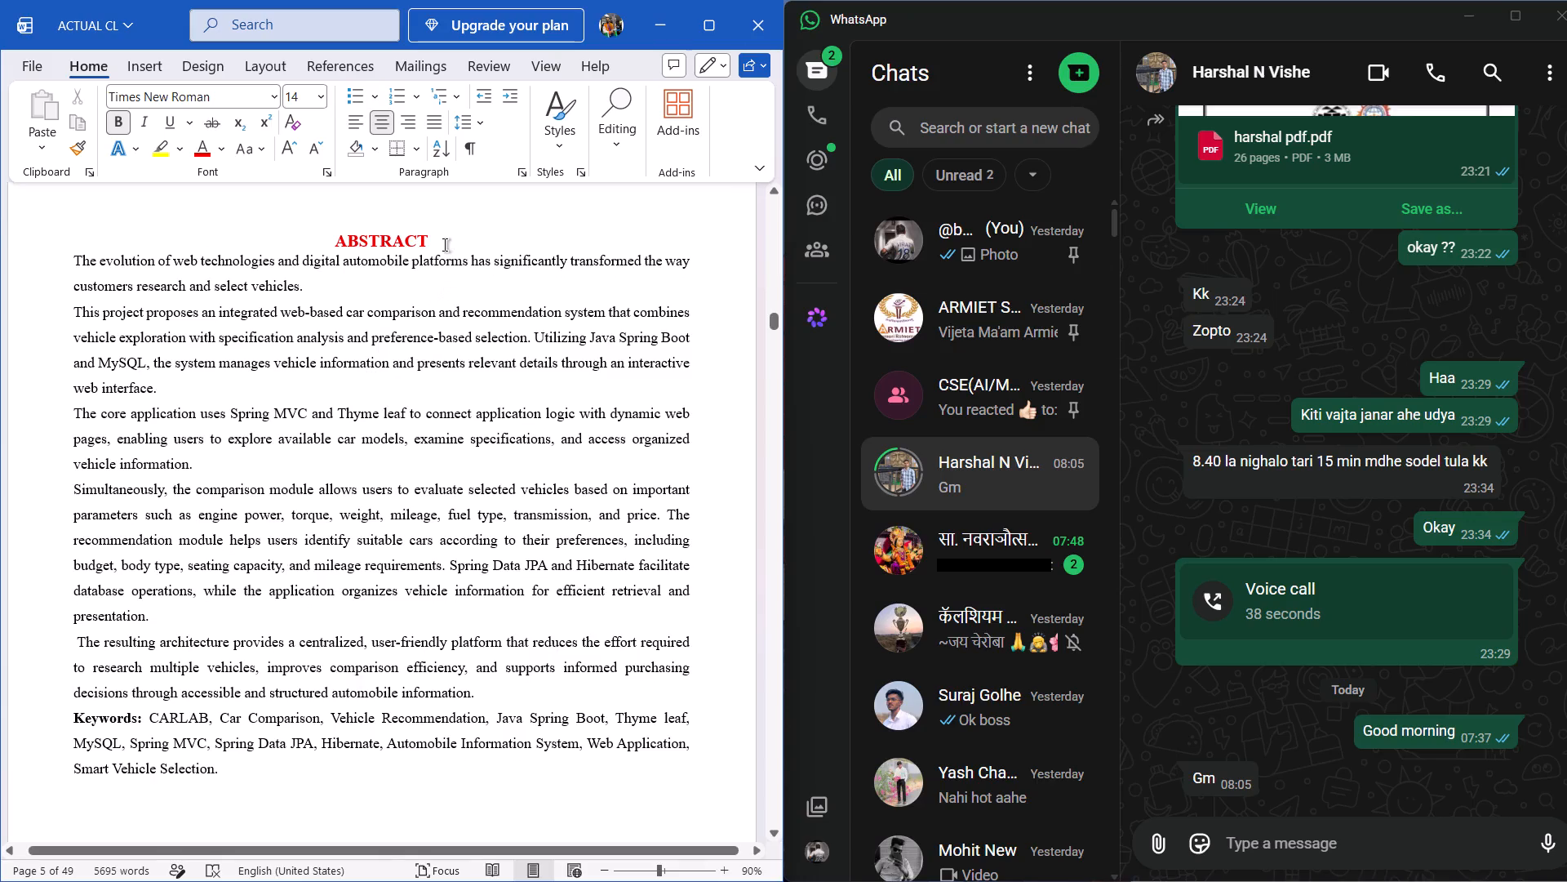
{"action": "key", "text": "Return"}
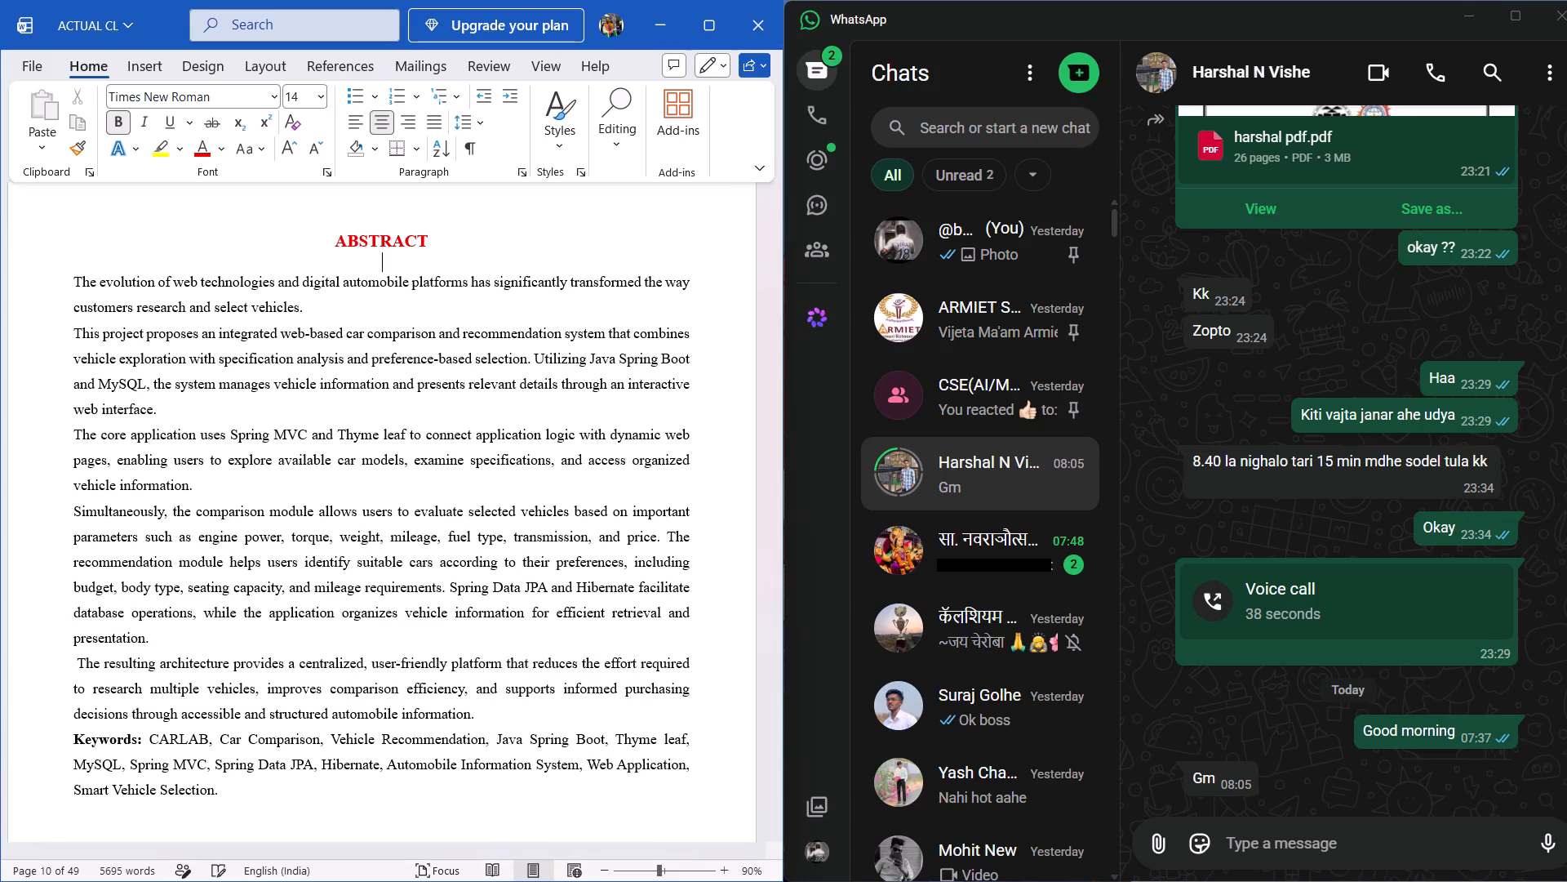
Indent the first lines of the abstract paragraphs starting "The evolution of web technologies" and "The core application uses".
{"action": "scroll", "coordinate": [445, 245], "scroll_direction": "up", "scroll_amount": 4}
{"action": "scroll", "coordinate": [445, 245], "scroll_direction": "down", "scroll_amount": 4}
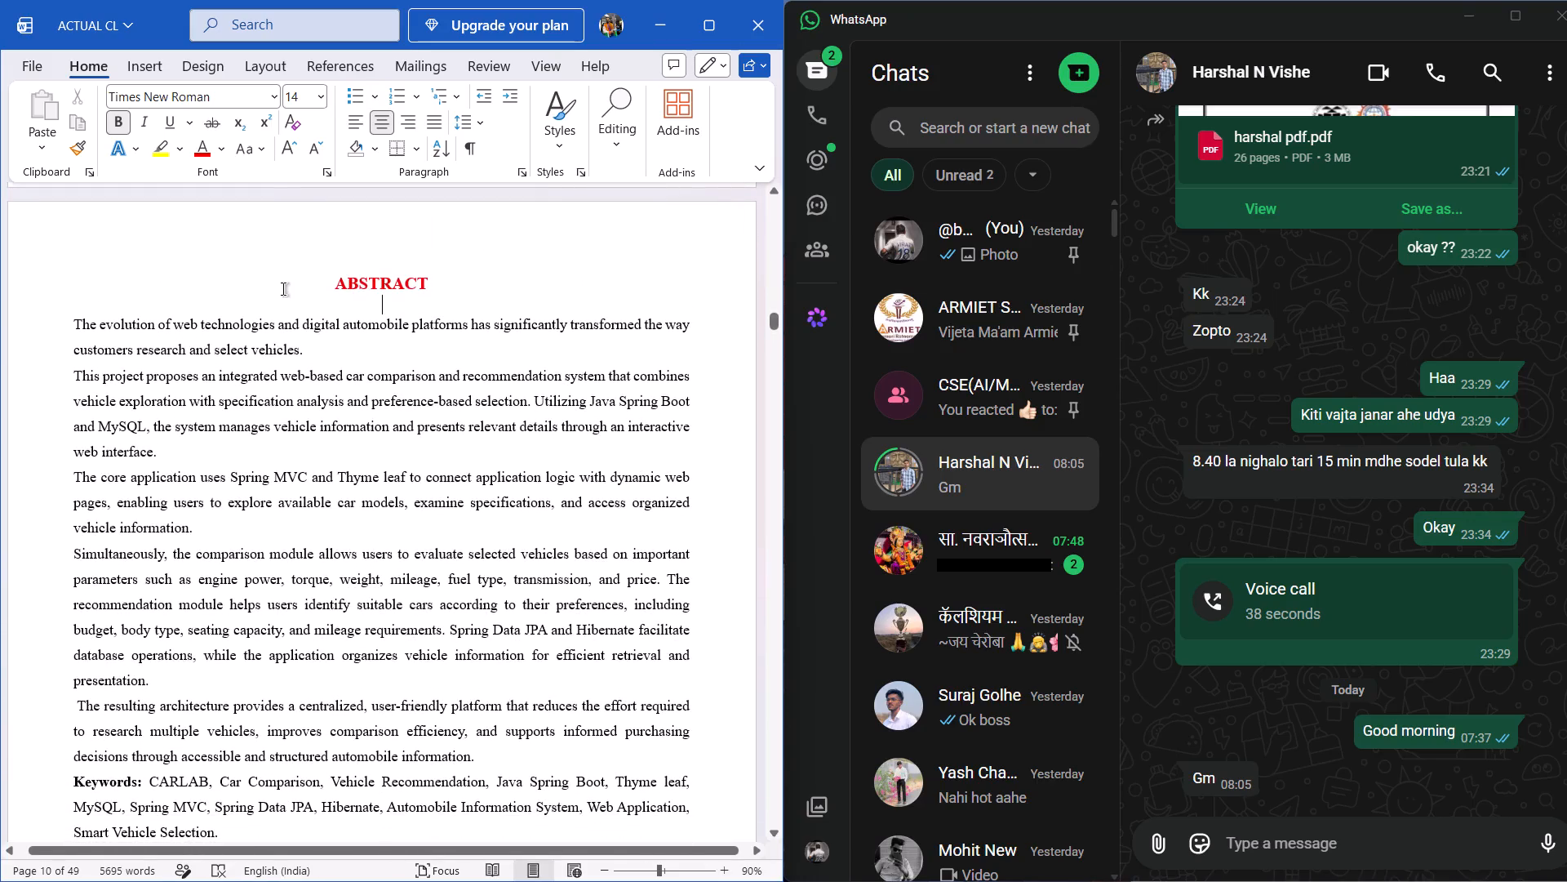
{"action": "left_click", "coordinate": [73, 320]}
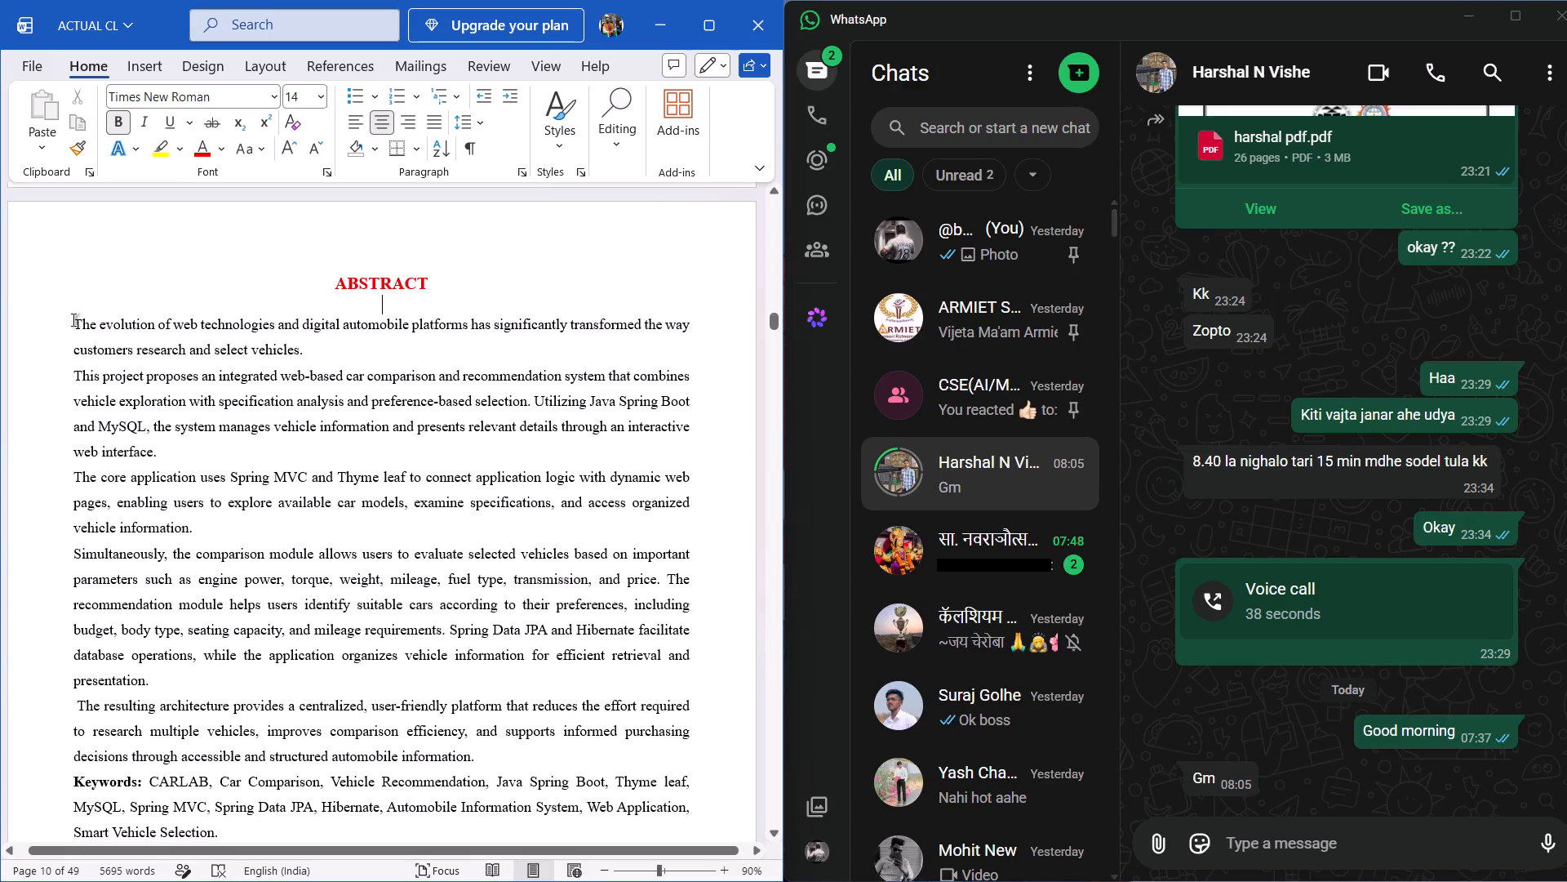
{"action": "key", "text": "Tab"}
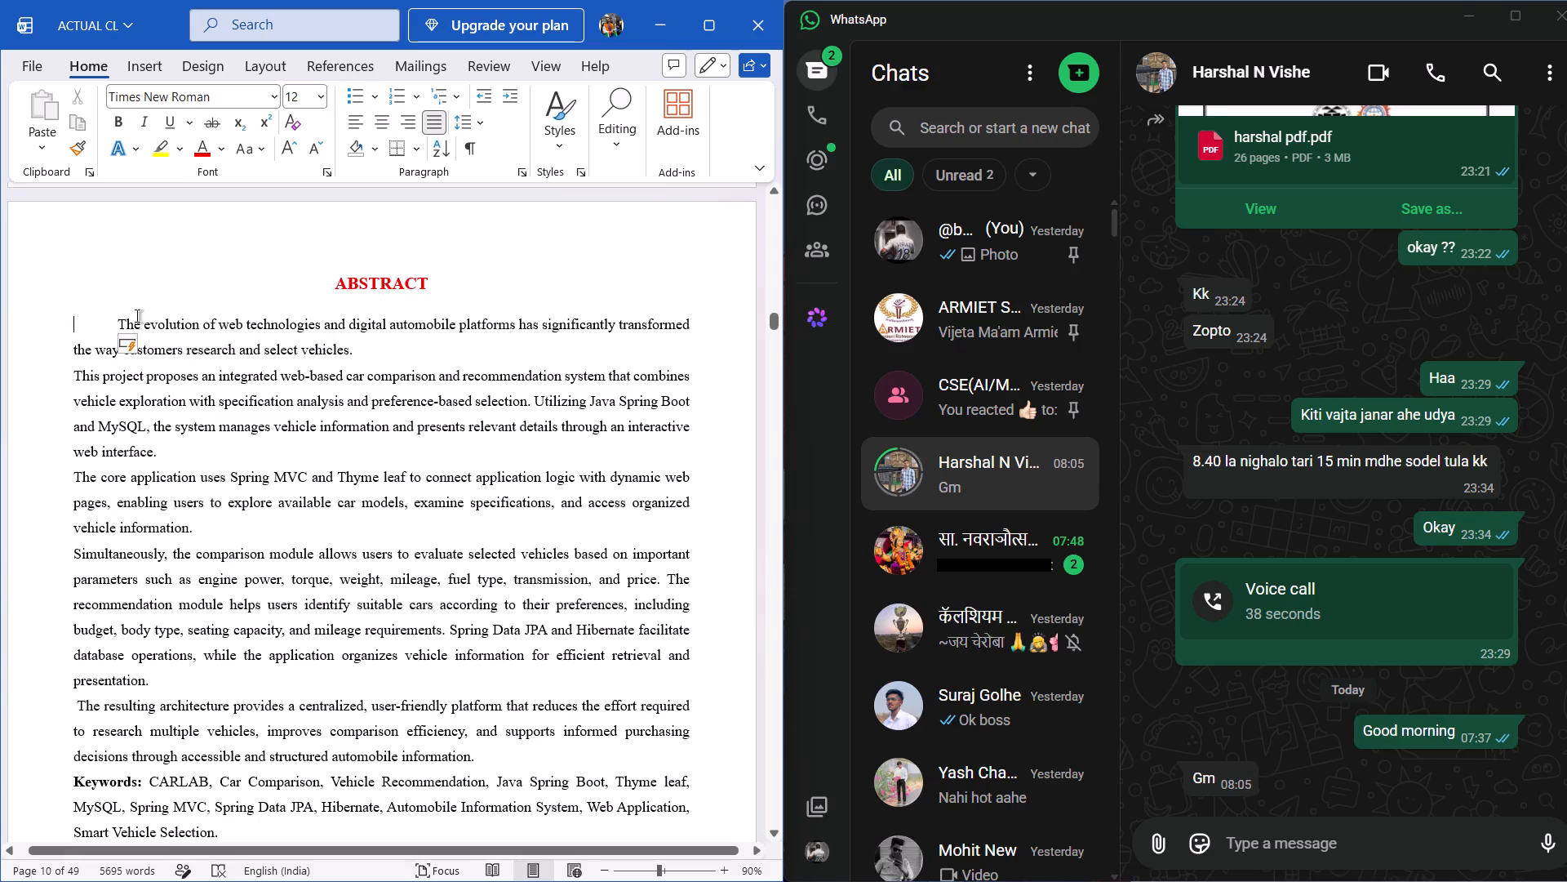
{"action": "scroll", "coordinate": [81, 446], "scroll_direction": "down", "scroll_amount": 1}
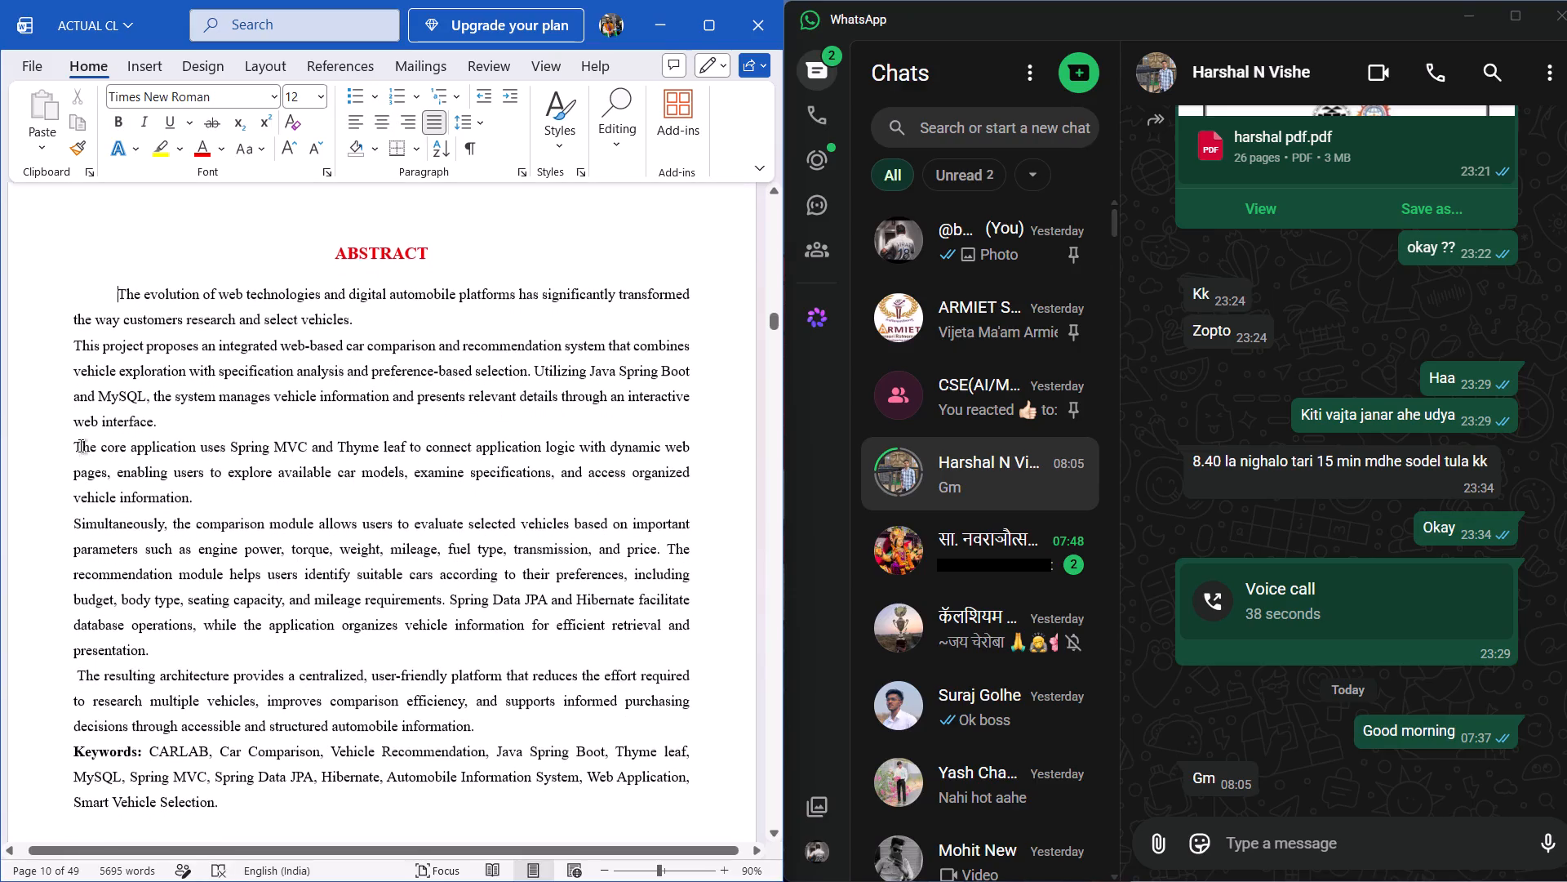
{"action": "left_click", "coordinate": [72, 443]}
{"action": "key", "text": "Tab"}
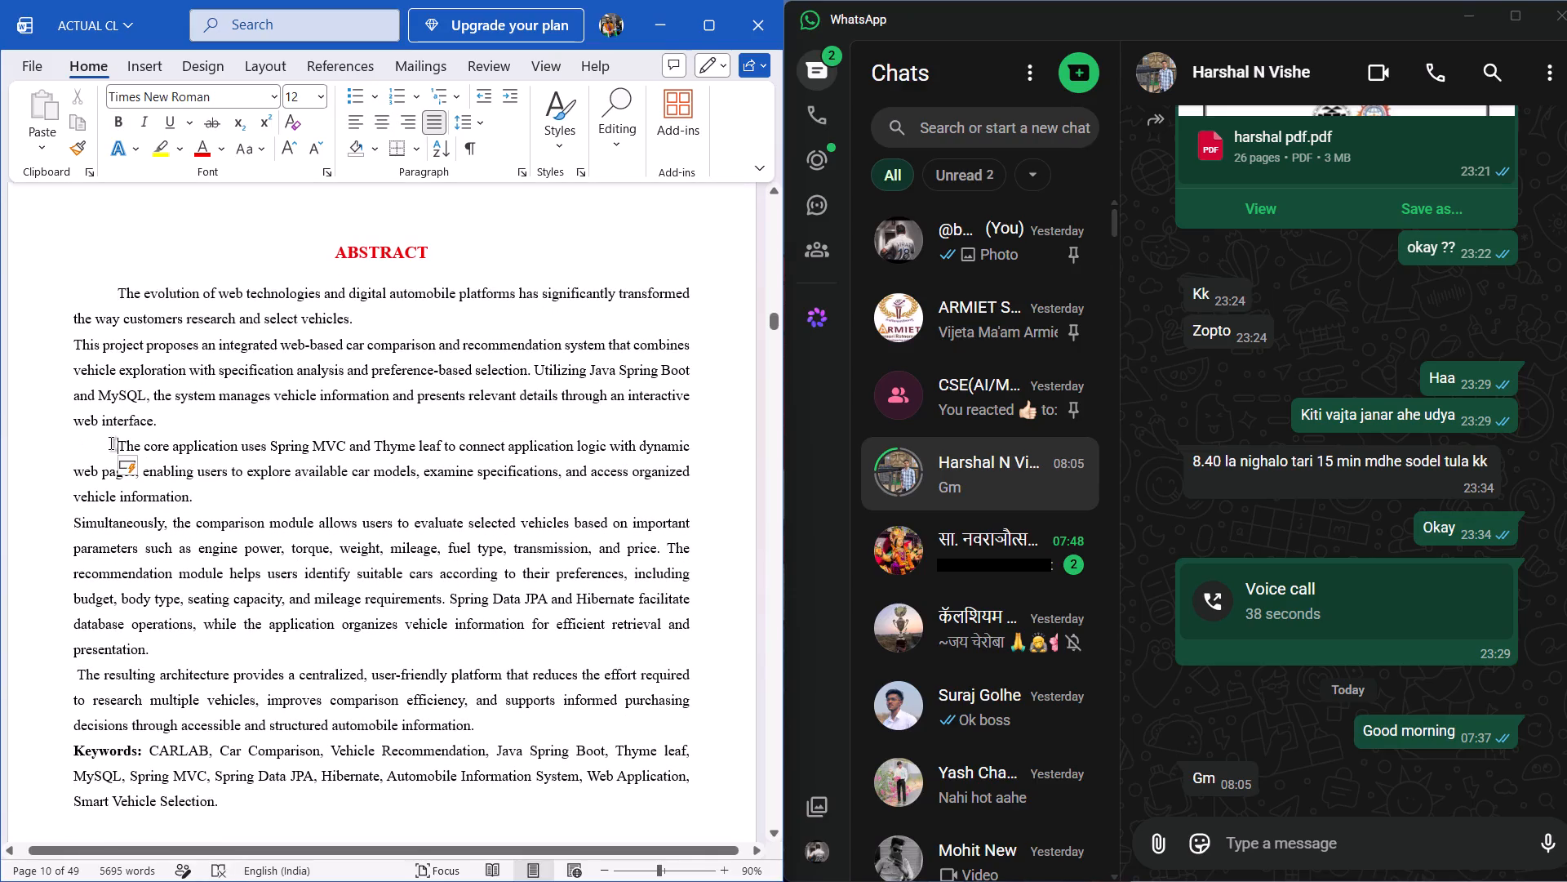
Indent the first lines of the abstract paragraphs starting "The resulting architecture" and "Simultaneously", removing the stray space before "The resulting architecture".
{"action": "scroll", "coordinate": [111, 443], "scroll_direction": "down", "scroll_amount": 1}
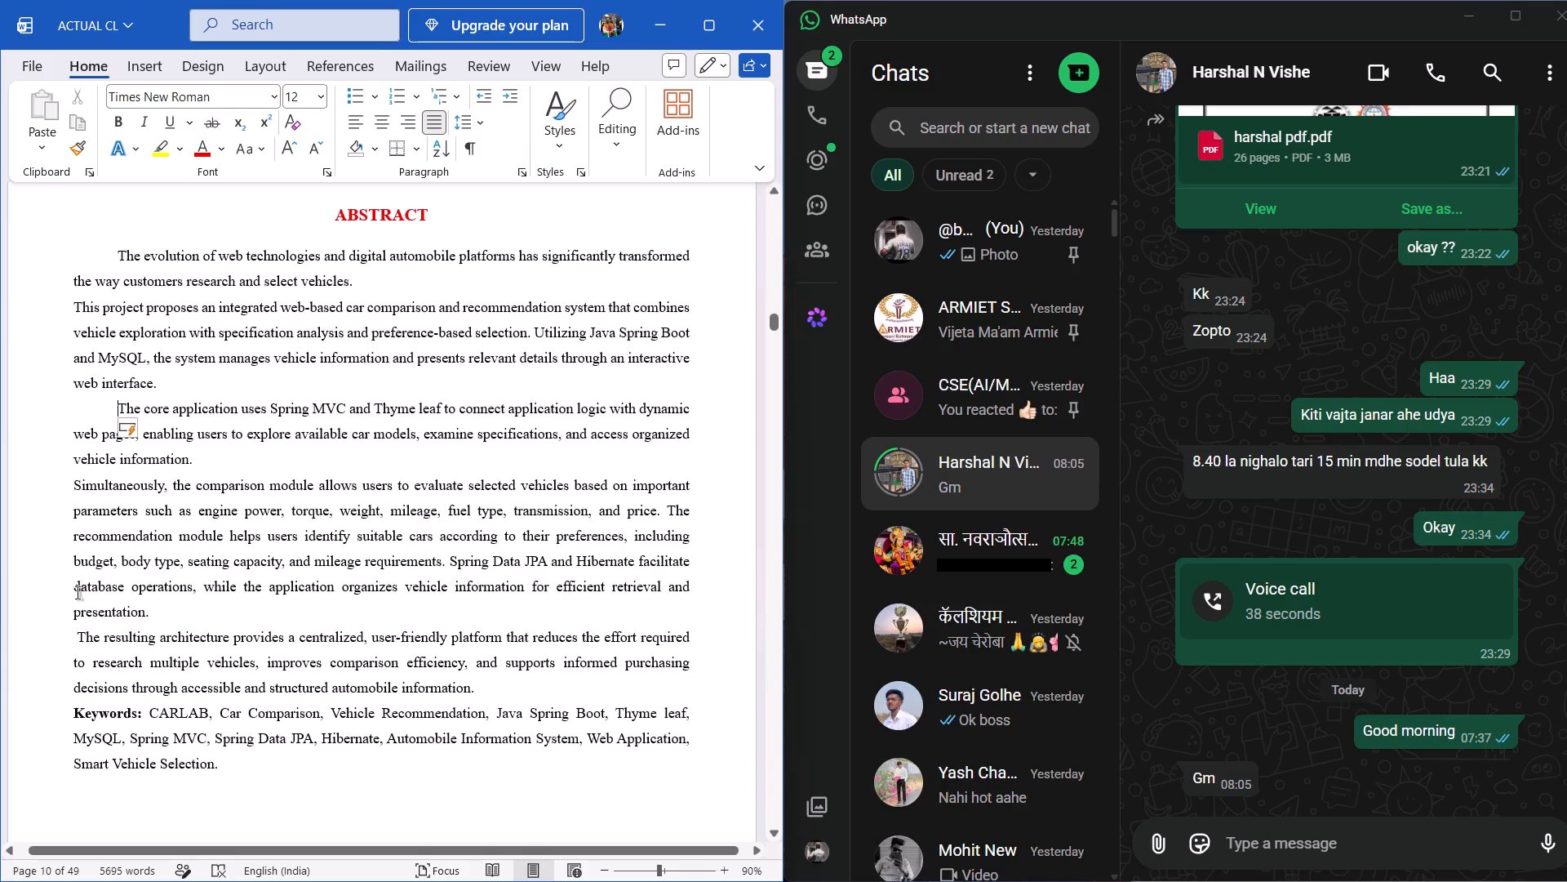
{"action": "scroll", "coordinate": [78, 593], "scroll_direction": "down", "scroll_amount": 1}
{"action": "left_click", "coordinate": [78, 602]}
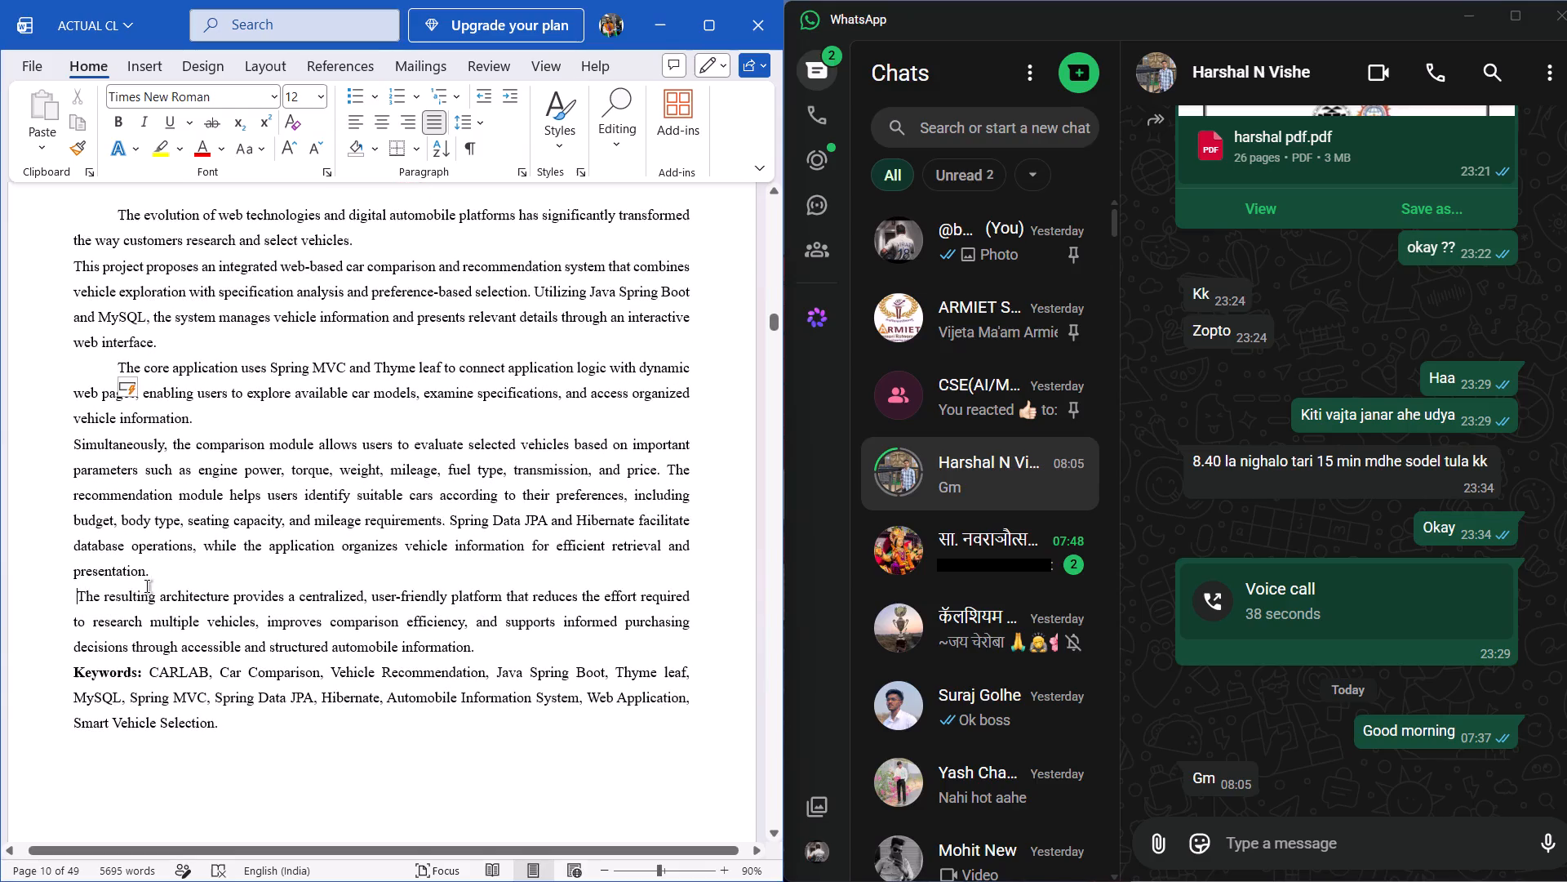
{"action": "key", "text": "Tab"}
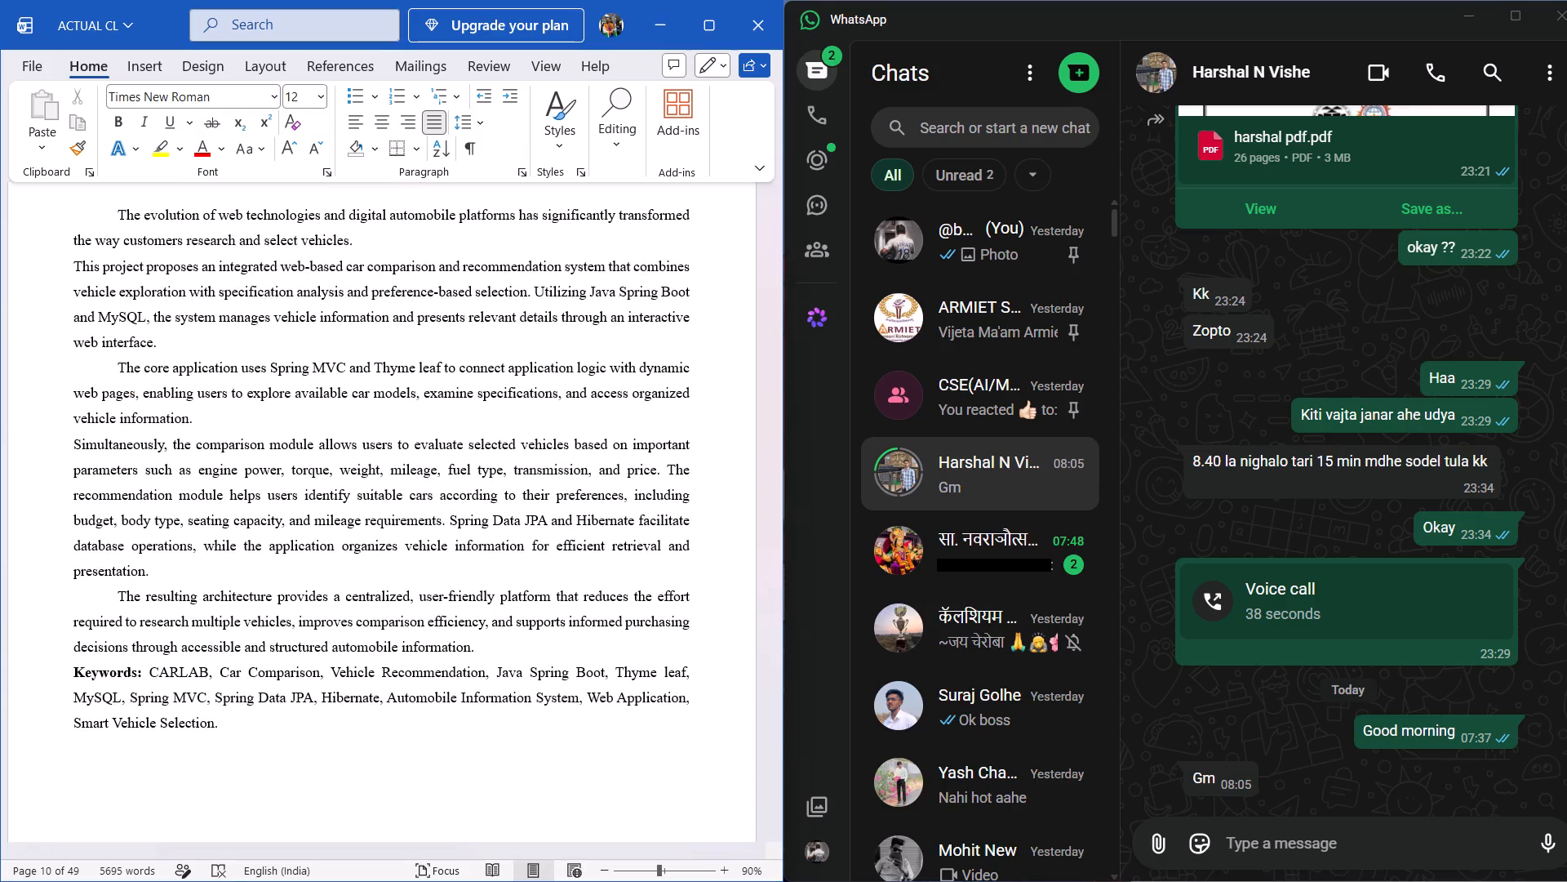
{"action": "key", "text": "BackSpace"}
{"action": "key", "text": "BackSpace"}
{"action": "key", "text": "Tab"}
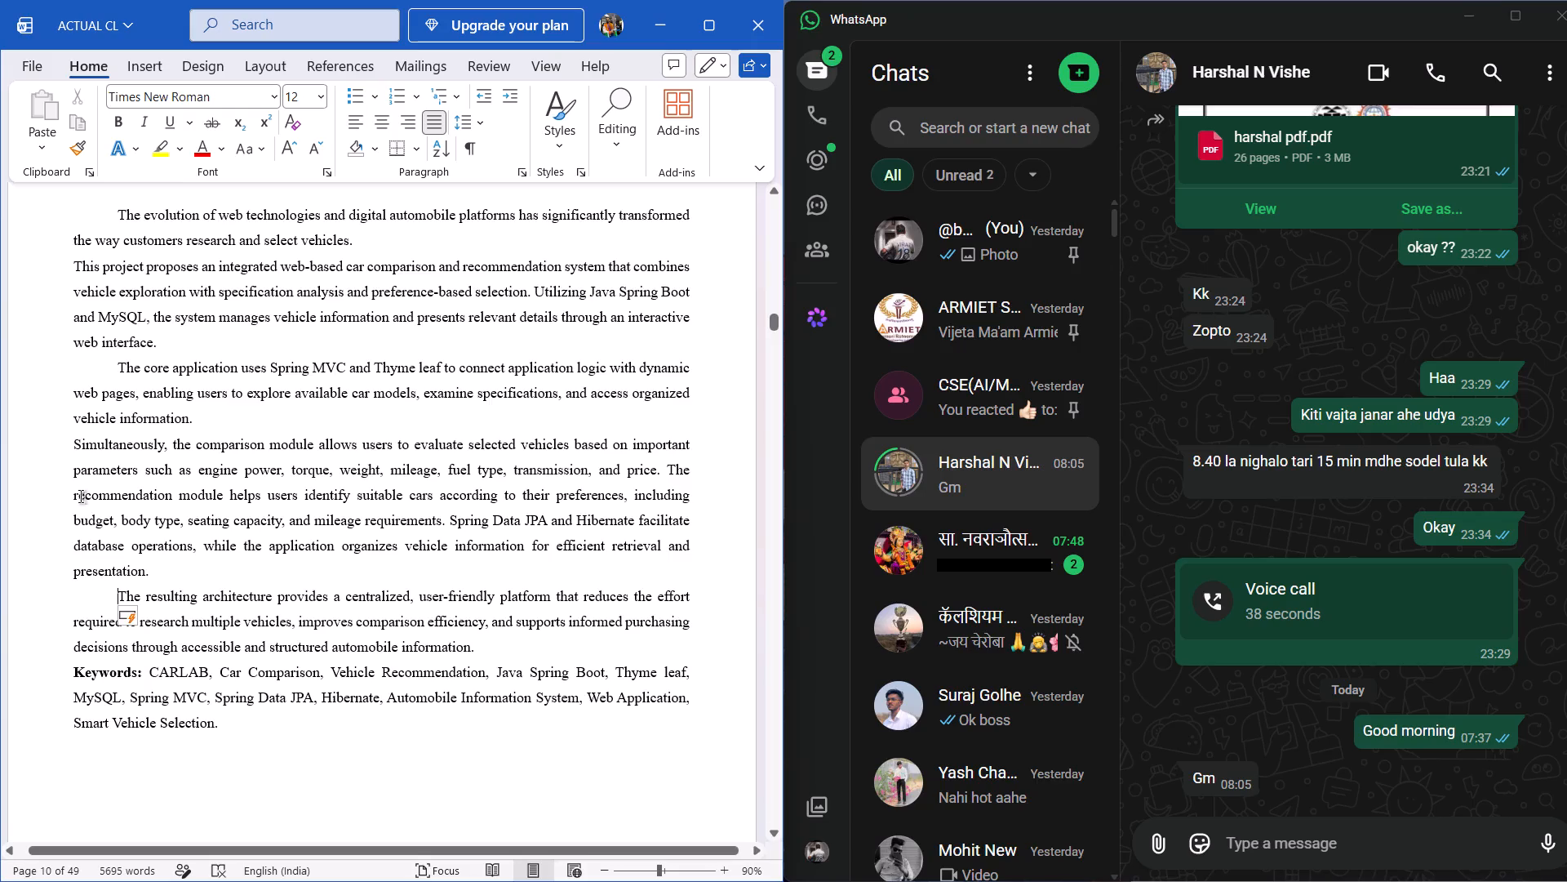
{"action": "left_click", "coordinate": [70, 448]}
{"action": "key", "text": "Tab"}
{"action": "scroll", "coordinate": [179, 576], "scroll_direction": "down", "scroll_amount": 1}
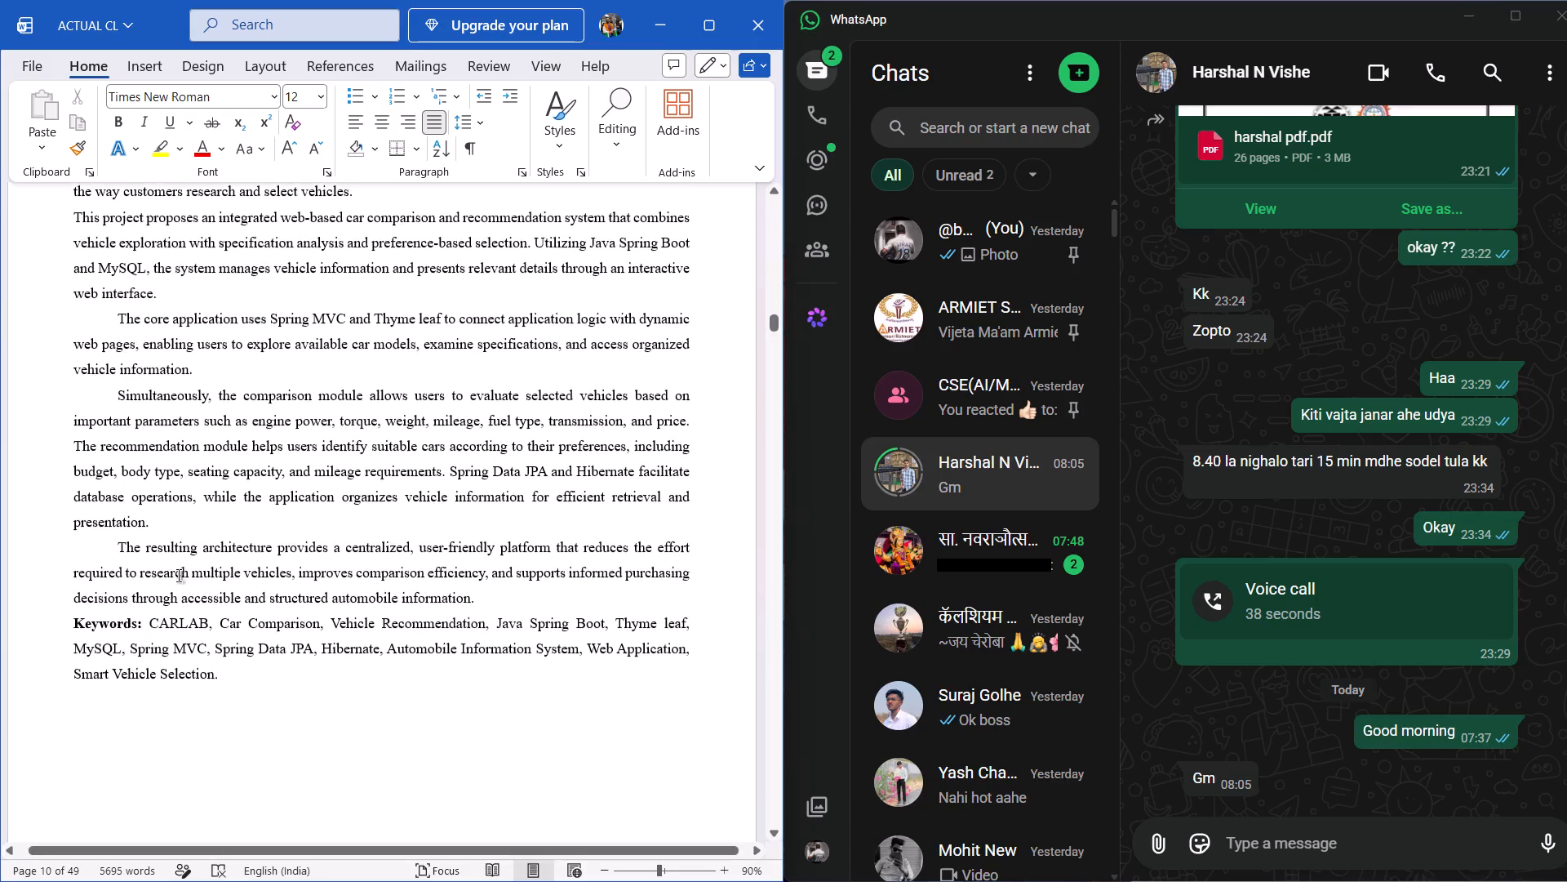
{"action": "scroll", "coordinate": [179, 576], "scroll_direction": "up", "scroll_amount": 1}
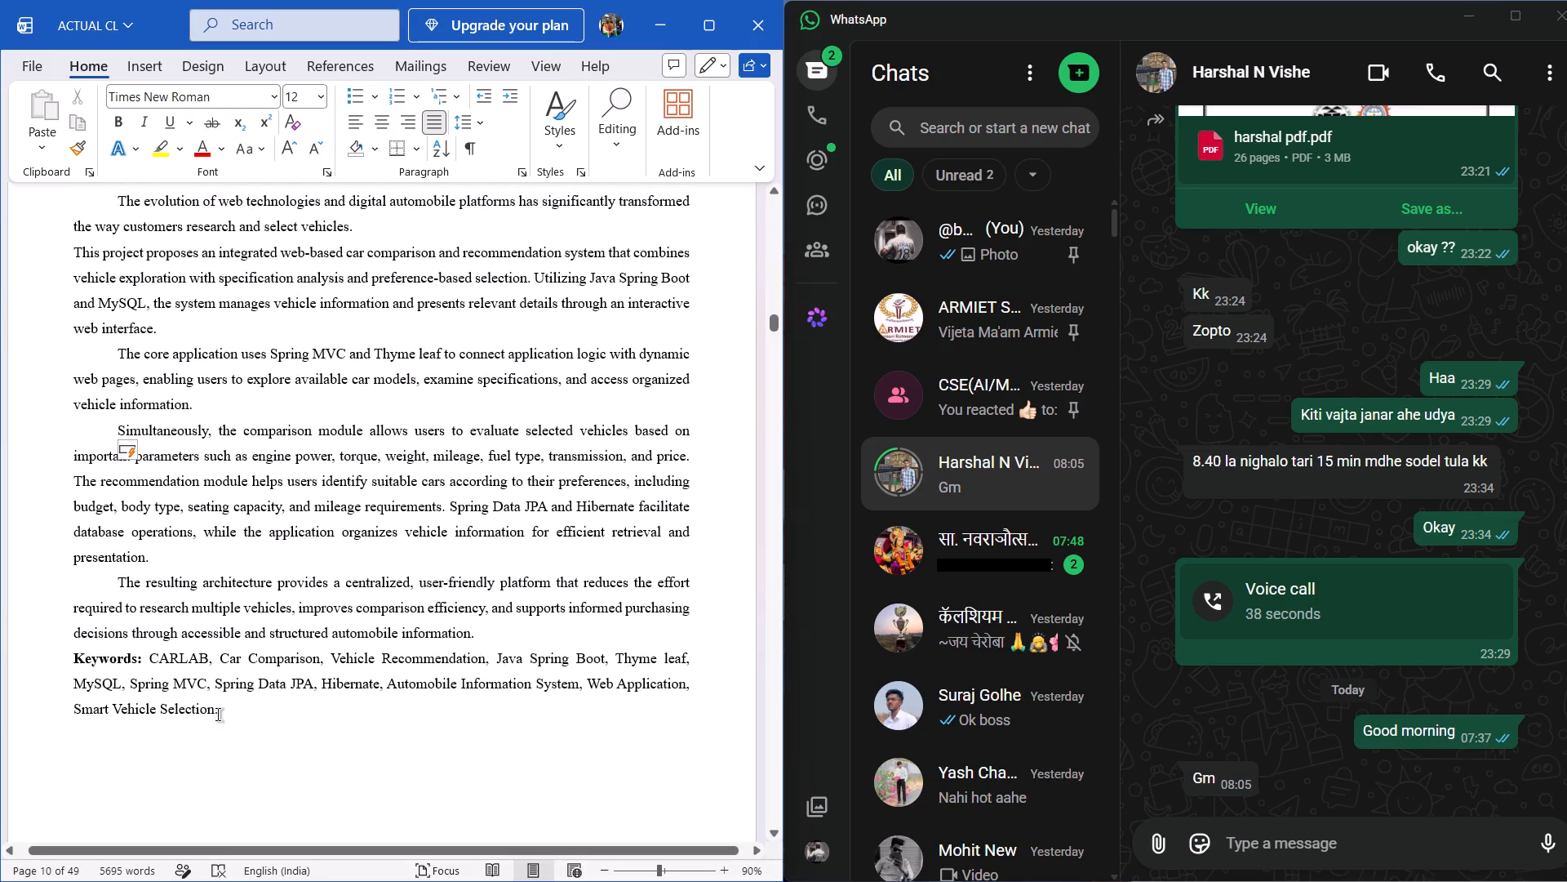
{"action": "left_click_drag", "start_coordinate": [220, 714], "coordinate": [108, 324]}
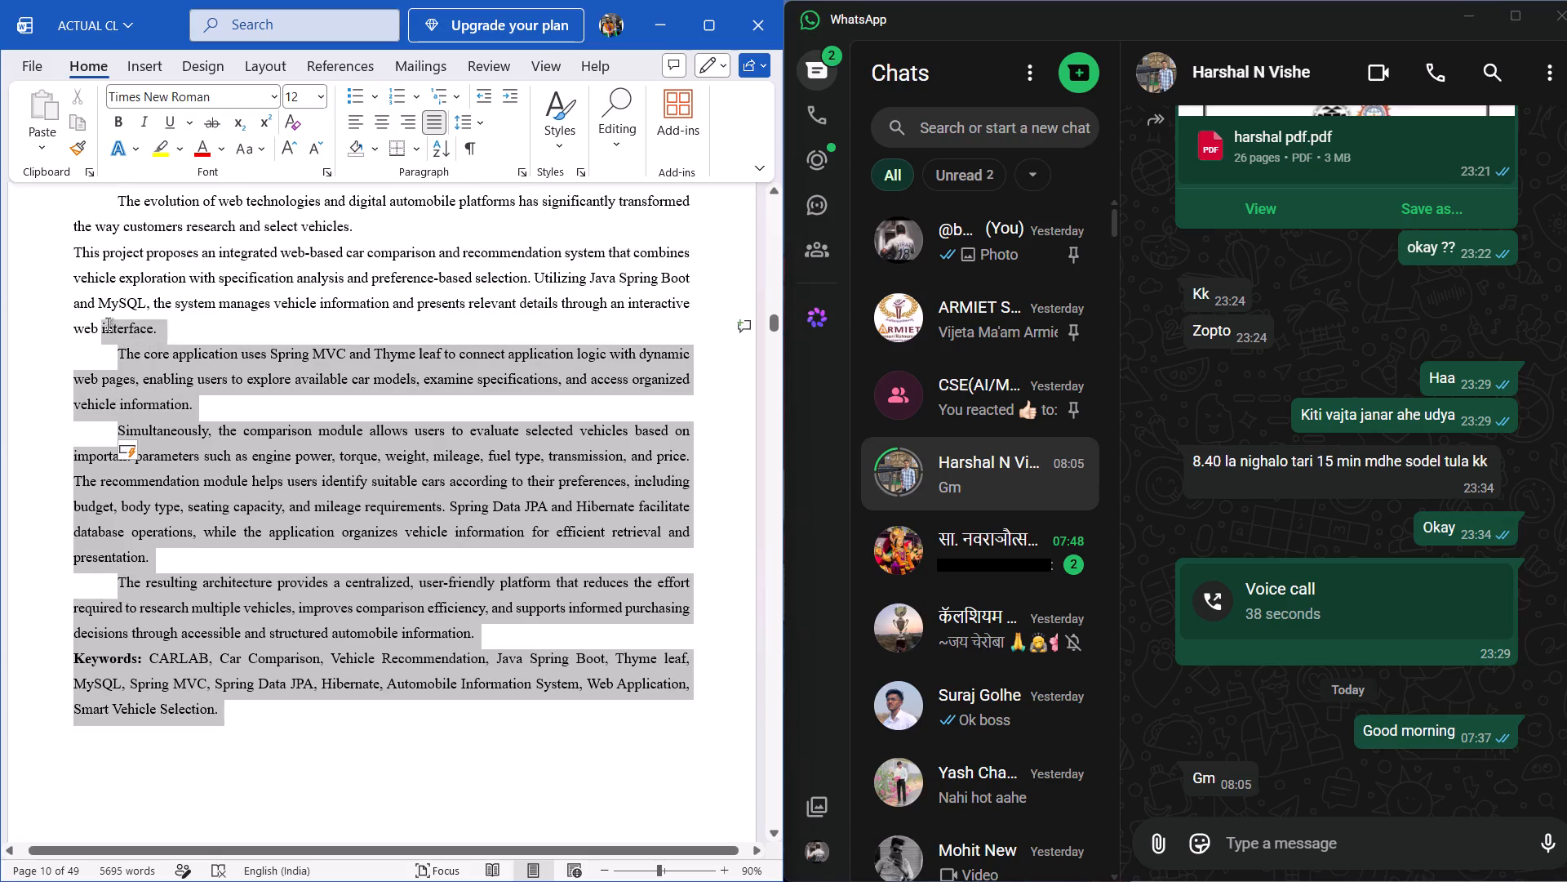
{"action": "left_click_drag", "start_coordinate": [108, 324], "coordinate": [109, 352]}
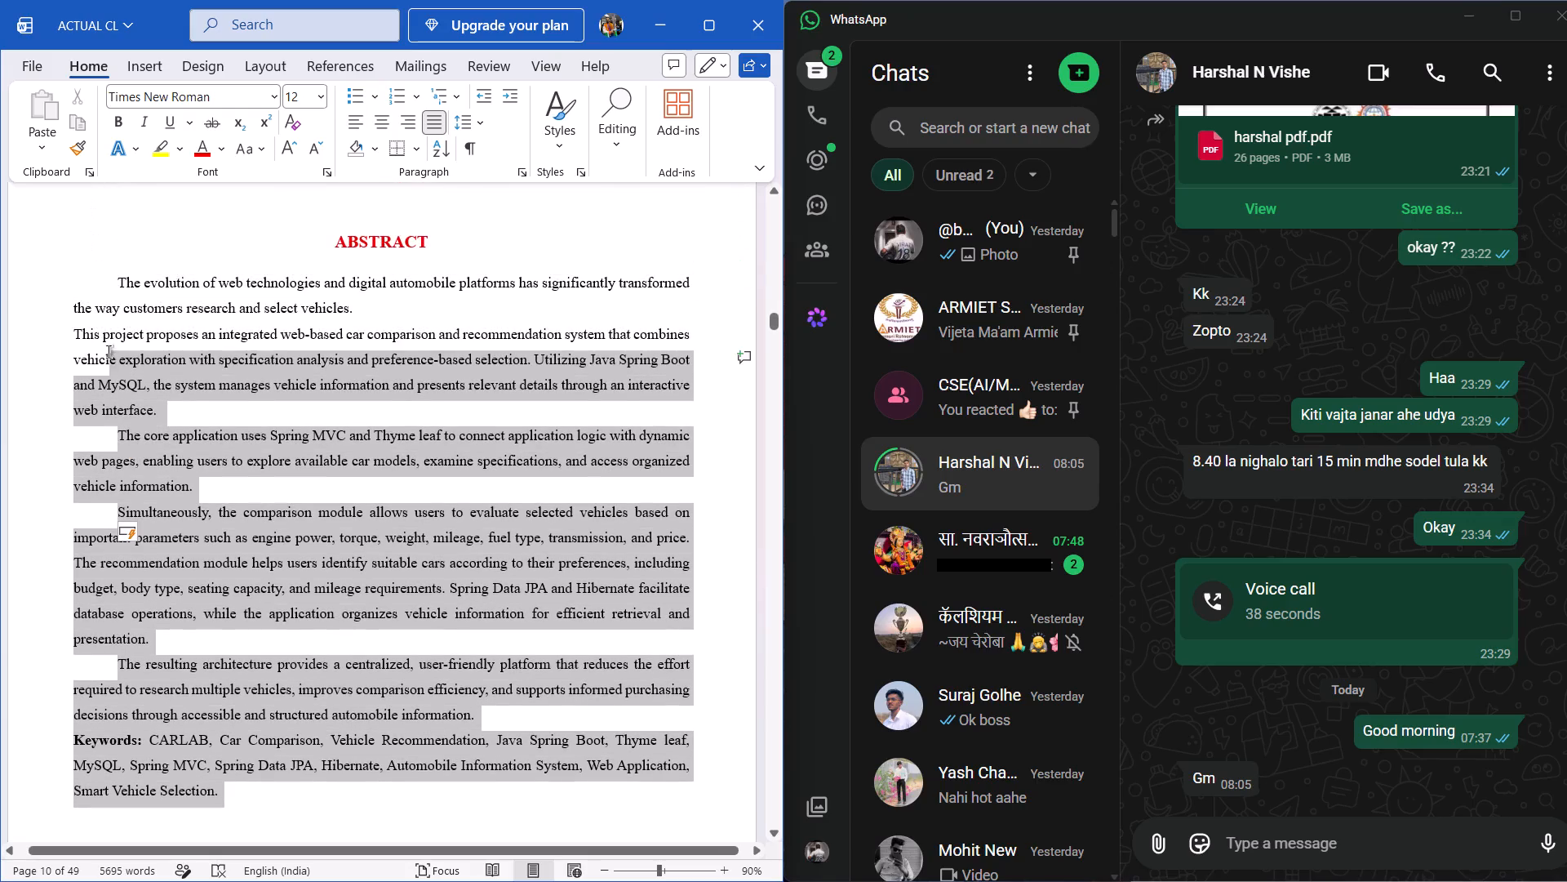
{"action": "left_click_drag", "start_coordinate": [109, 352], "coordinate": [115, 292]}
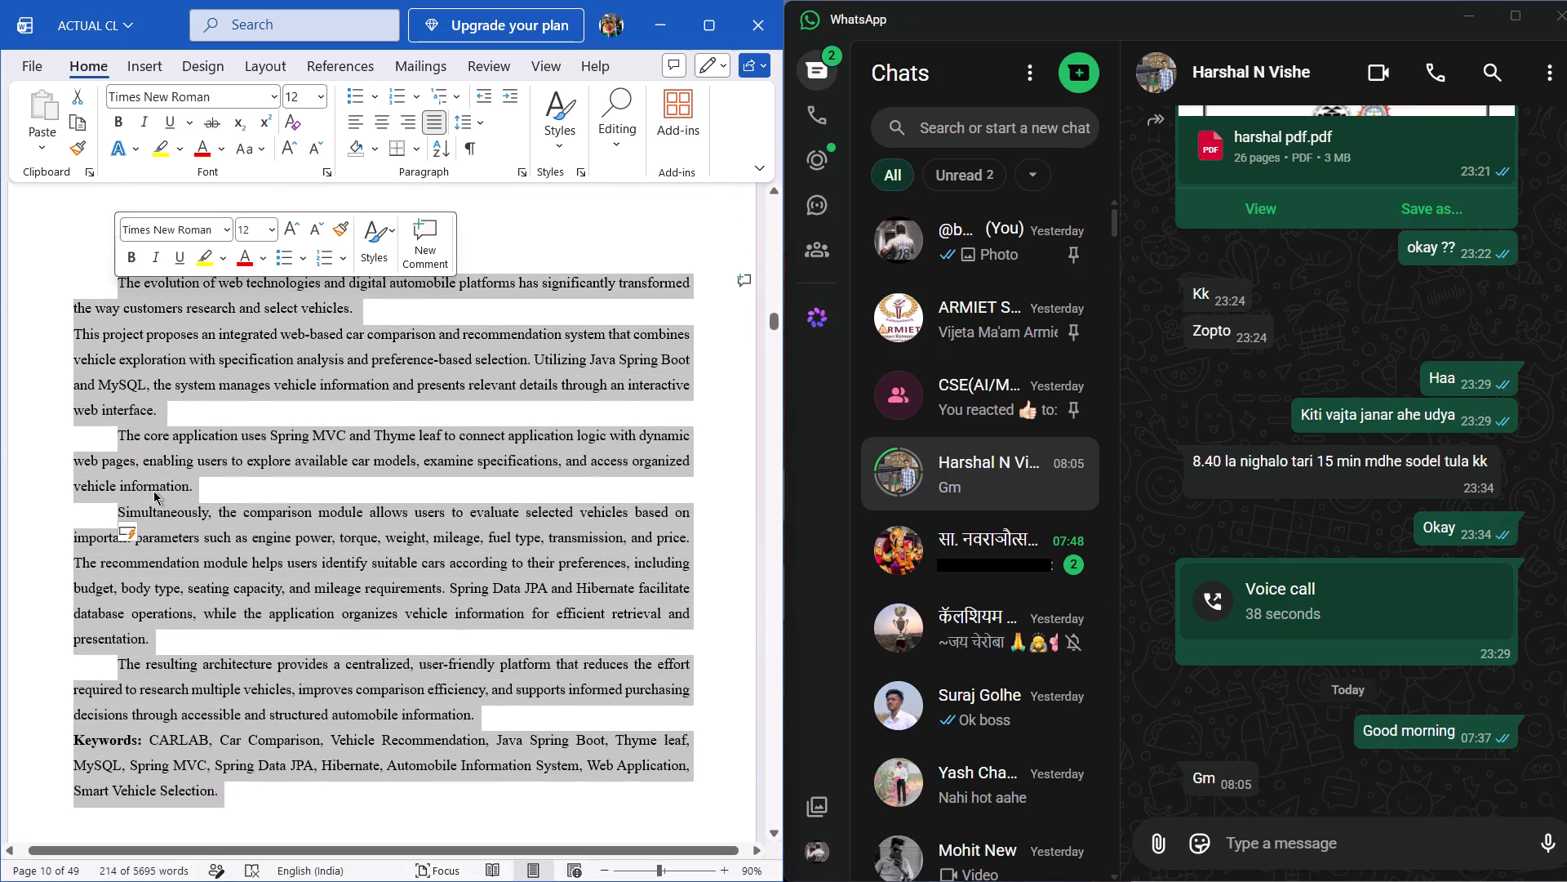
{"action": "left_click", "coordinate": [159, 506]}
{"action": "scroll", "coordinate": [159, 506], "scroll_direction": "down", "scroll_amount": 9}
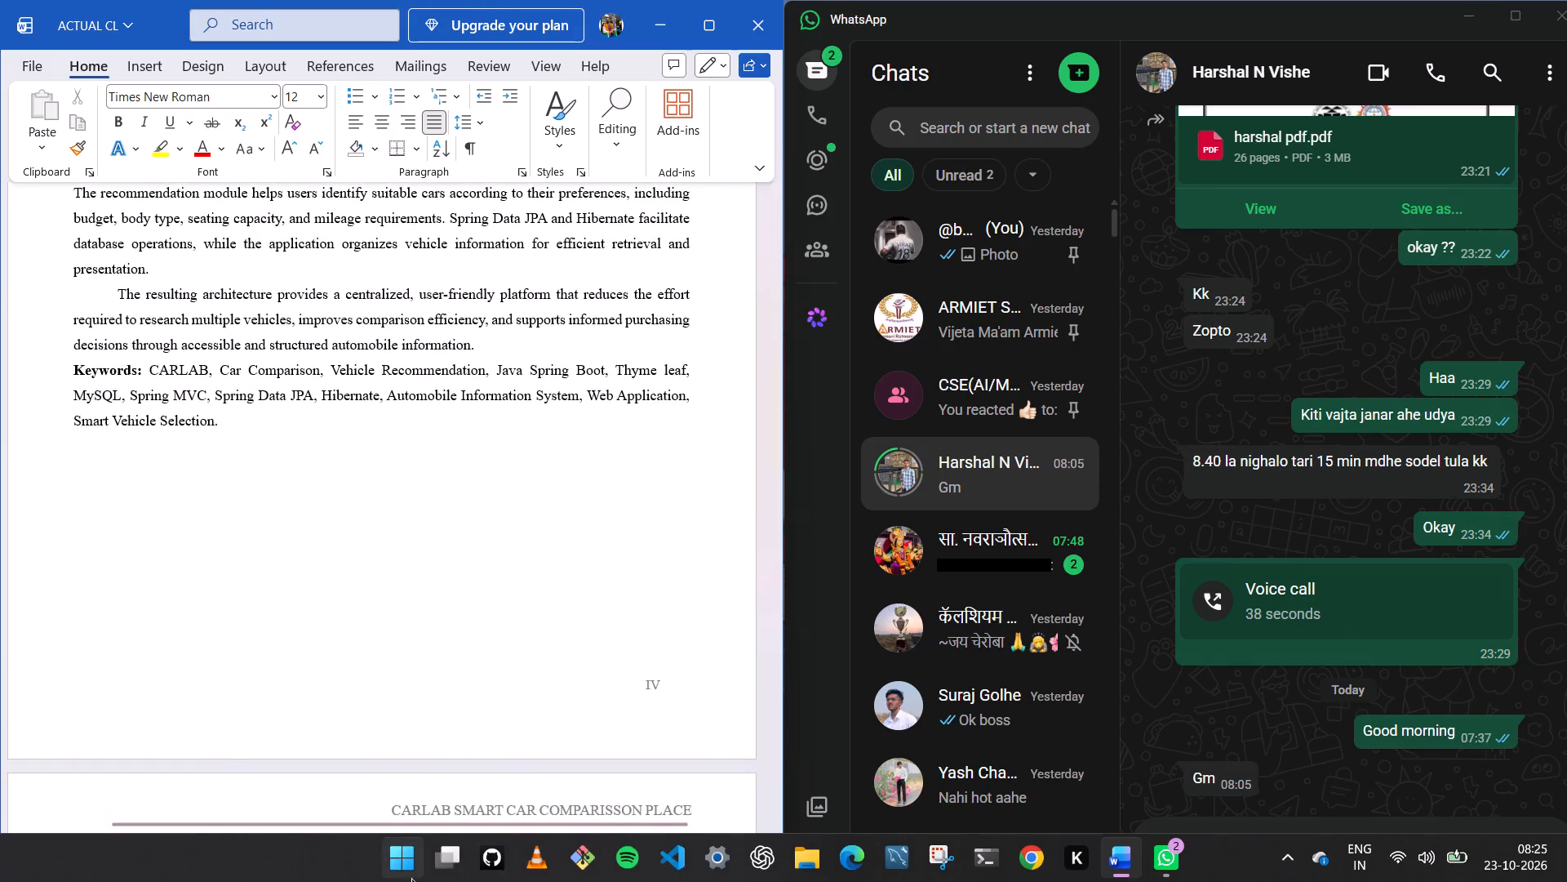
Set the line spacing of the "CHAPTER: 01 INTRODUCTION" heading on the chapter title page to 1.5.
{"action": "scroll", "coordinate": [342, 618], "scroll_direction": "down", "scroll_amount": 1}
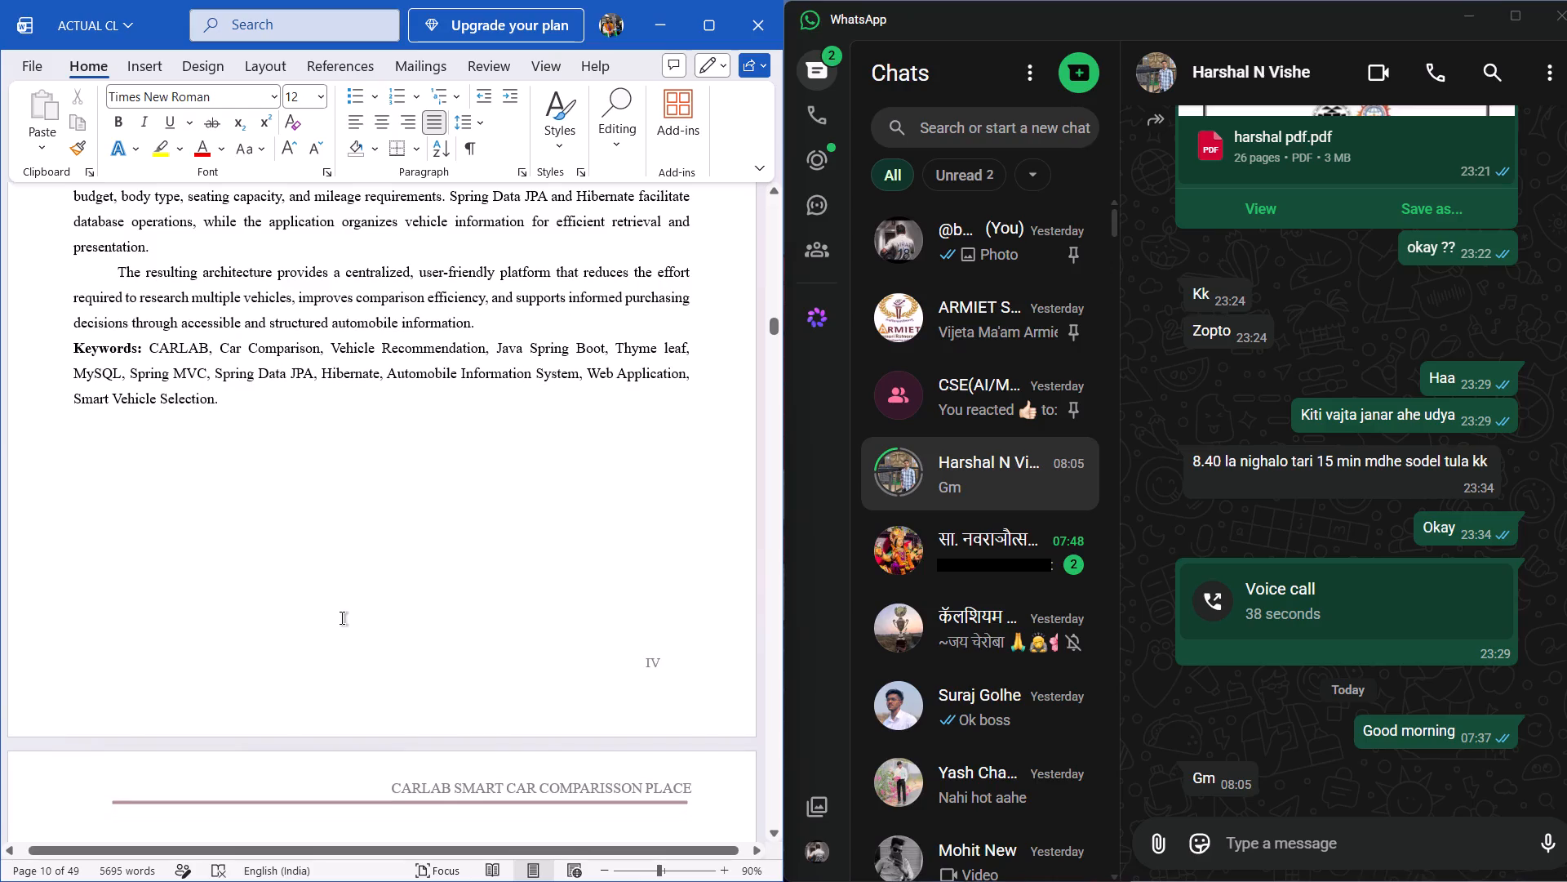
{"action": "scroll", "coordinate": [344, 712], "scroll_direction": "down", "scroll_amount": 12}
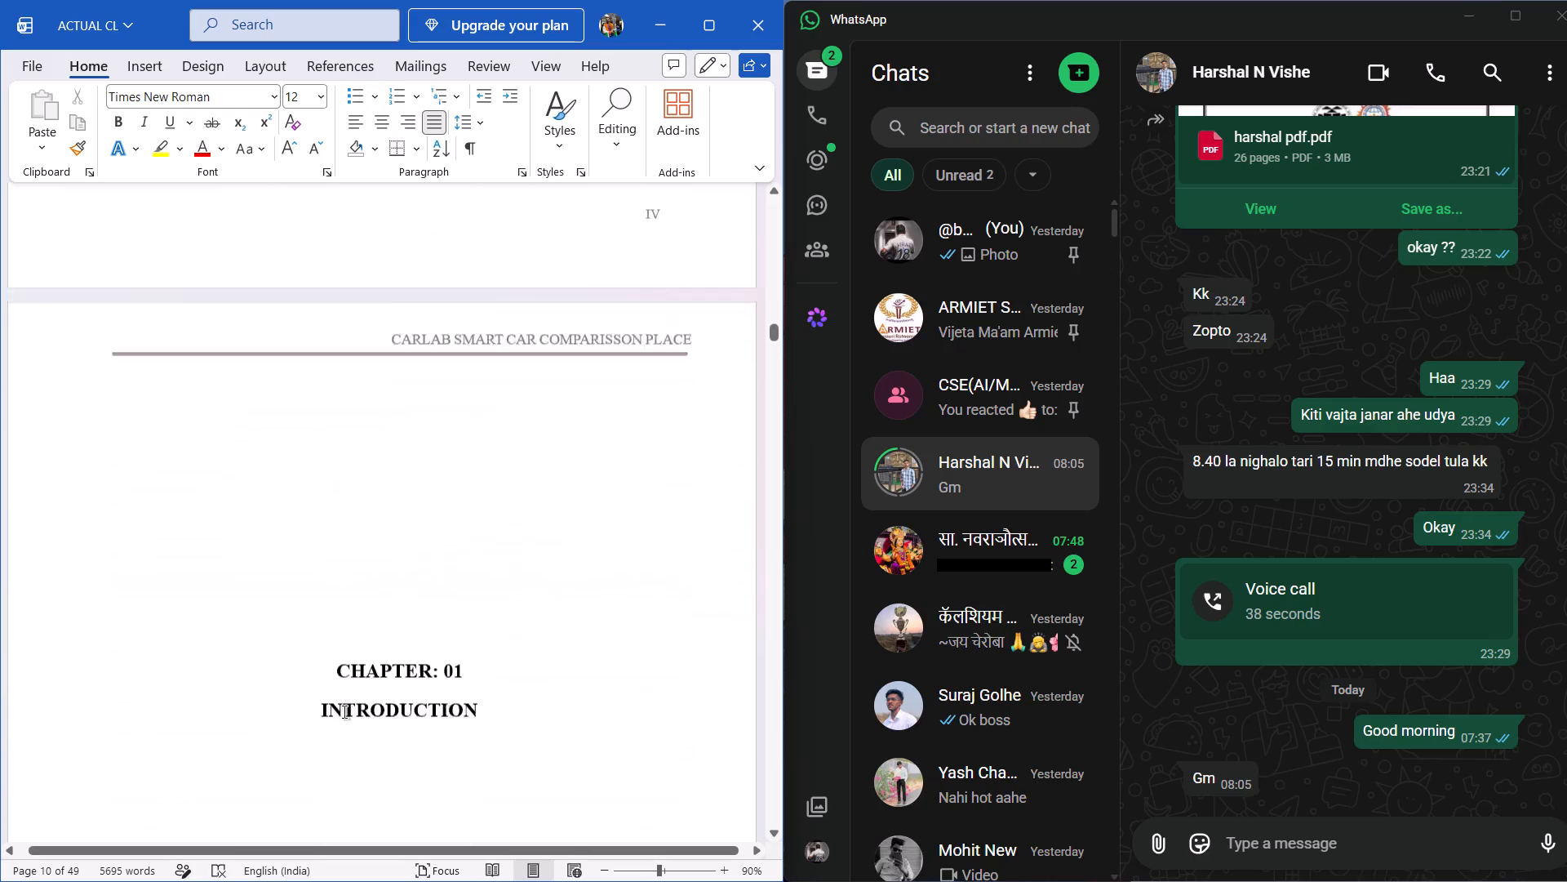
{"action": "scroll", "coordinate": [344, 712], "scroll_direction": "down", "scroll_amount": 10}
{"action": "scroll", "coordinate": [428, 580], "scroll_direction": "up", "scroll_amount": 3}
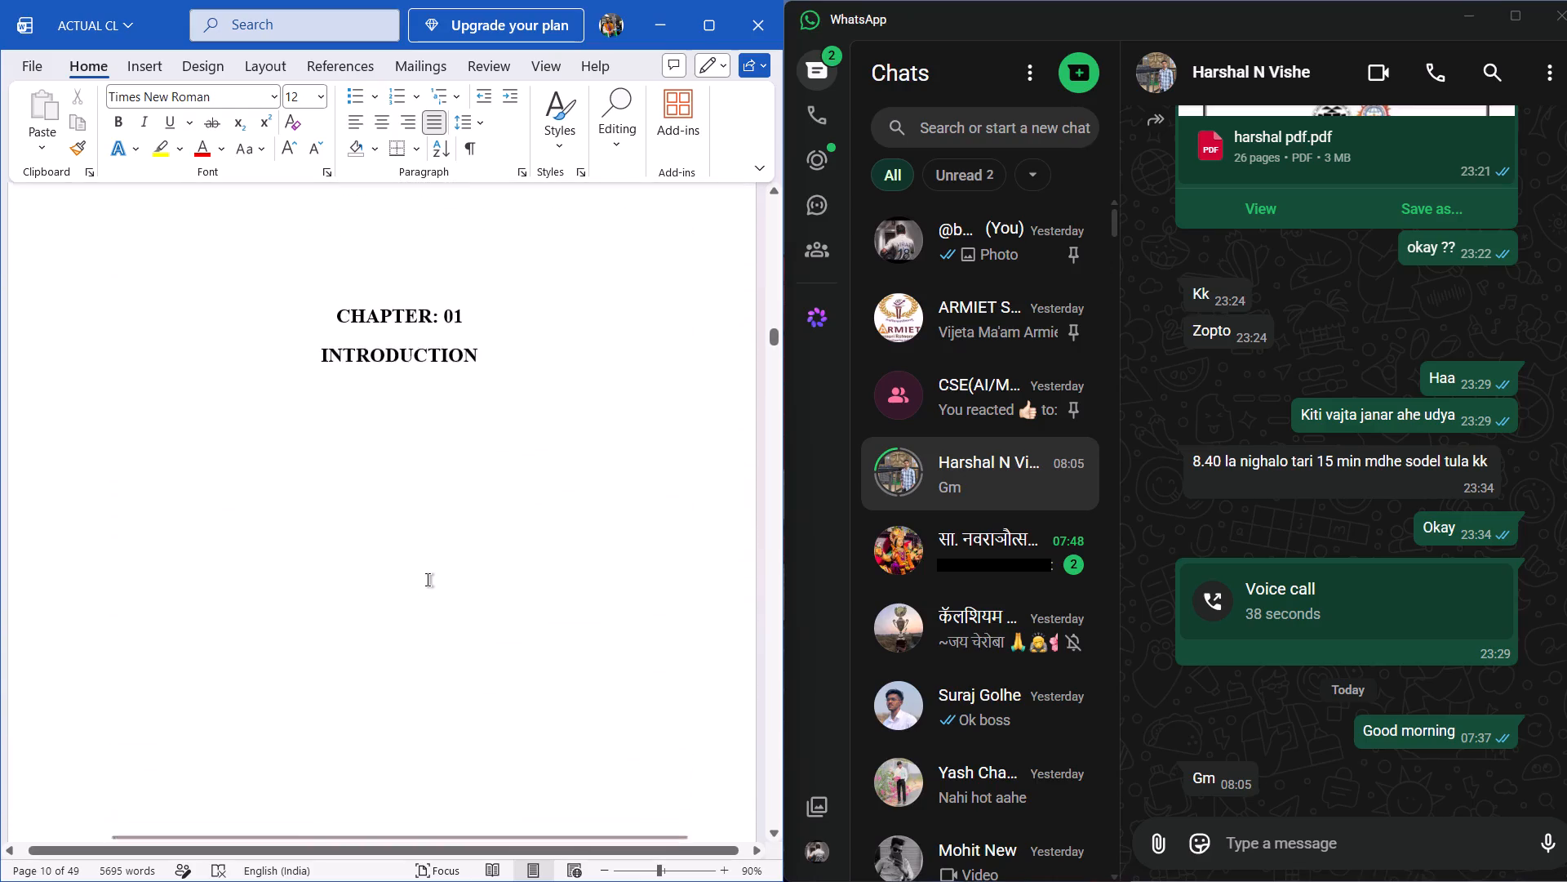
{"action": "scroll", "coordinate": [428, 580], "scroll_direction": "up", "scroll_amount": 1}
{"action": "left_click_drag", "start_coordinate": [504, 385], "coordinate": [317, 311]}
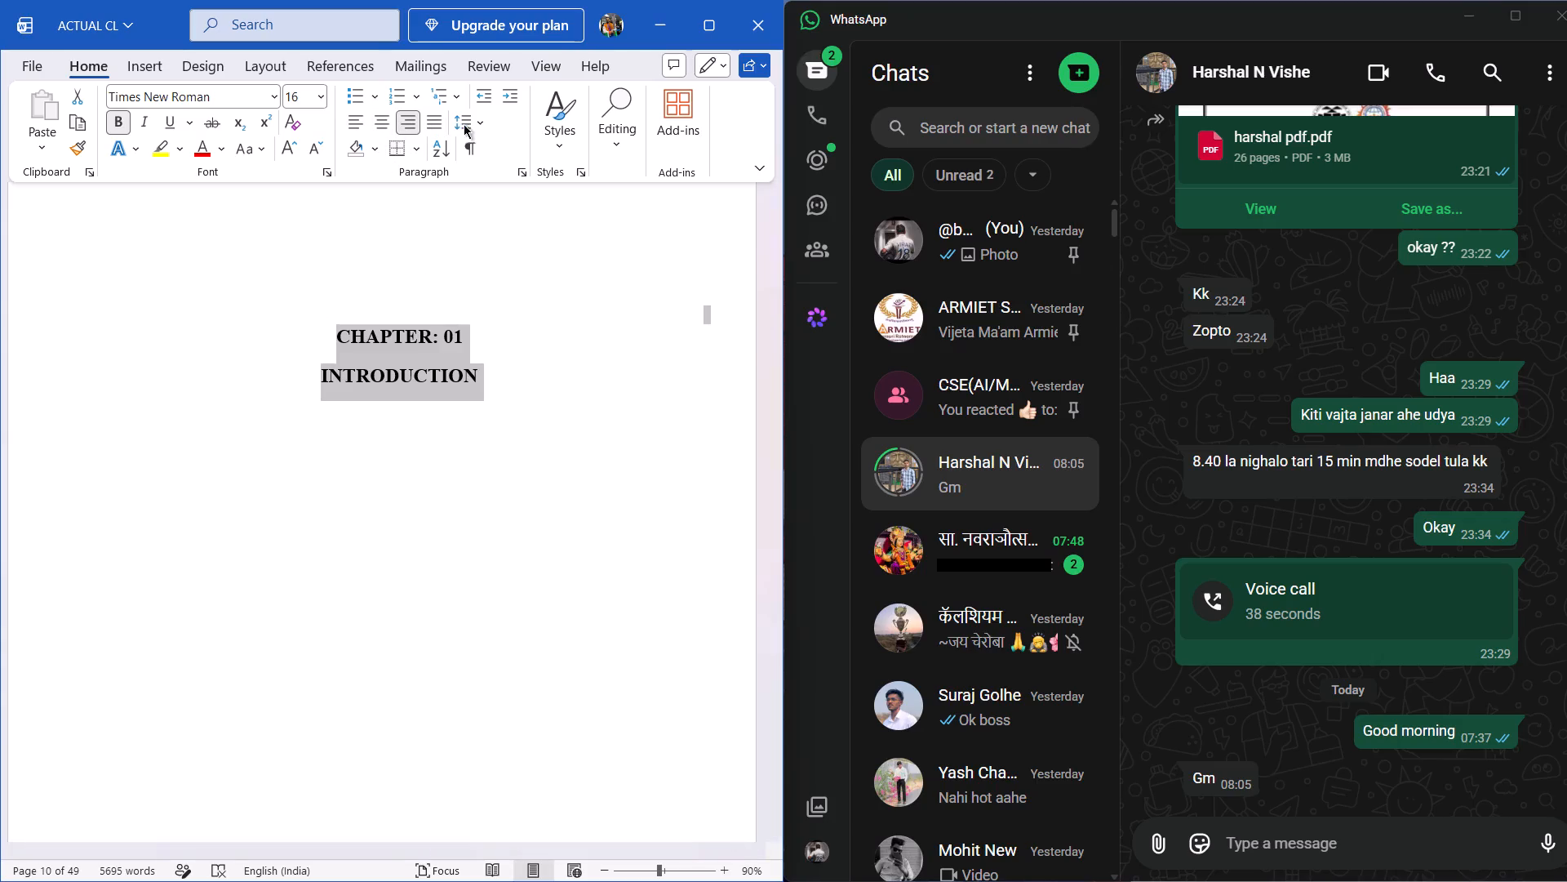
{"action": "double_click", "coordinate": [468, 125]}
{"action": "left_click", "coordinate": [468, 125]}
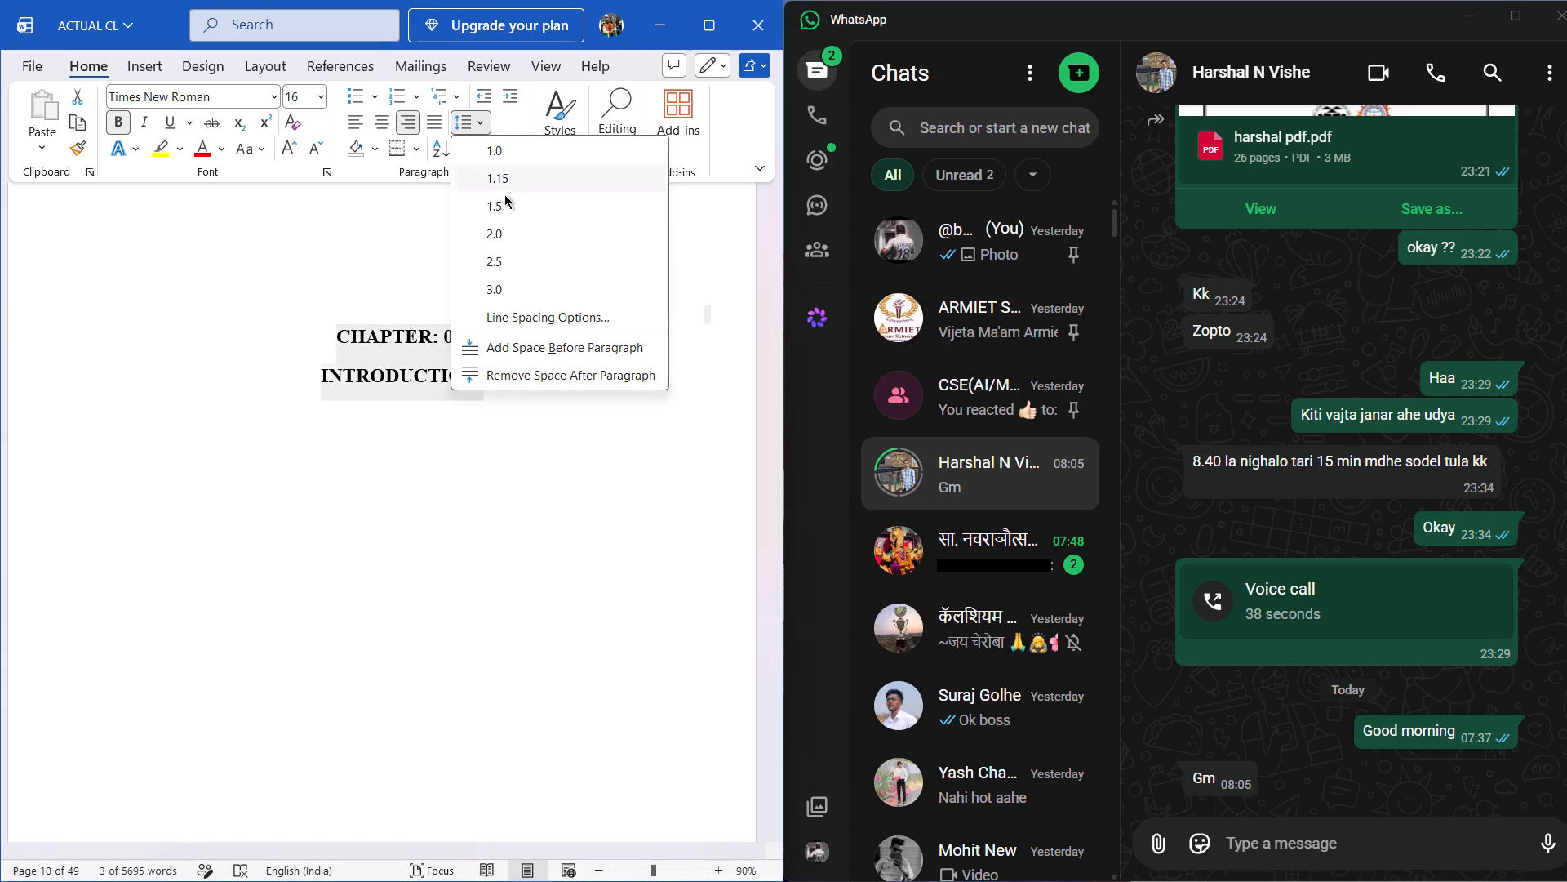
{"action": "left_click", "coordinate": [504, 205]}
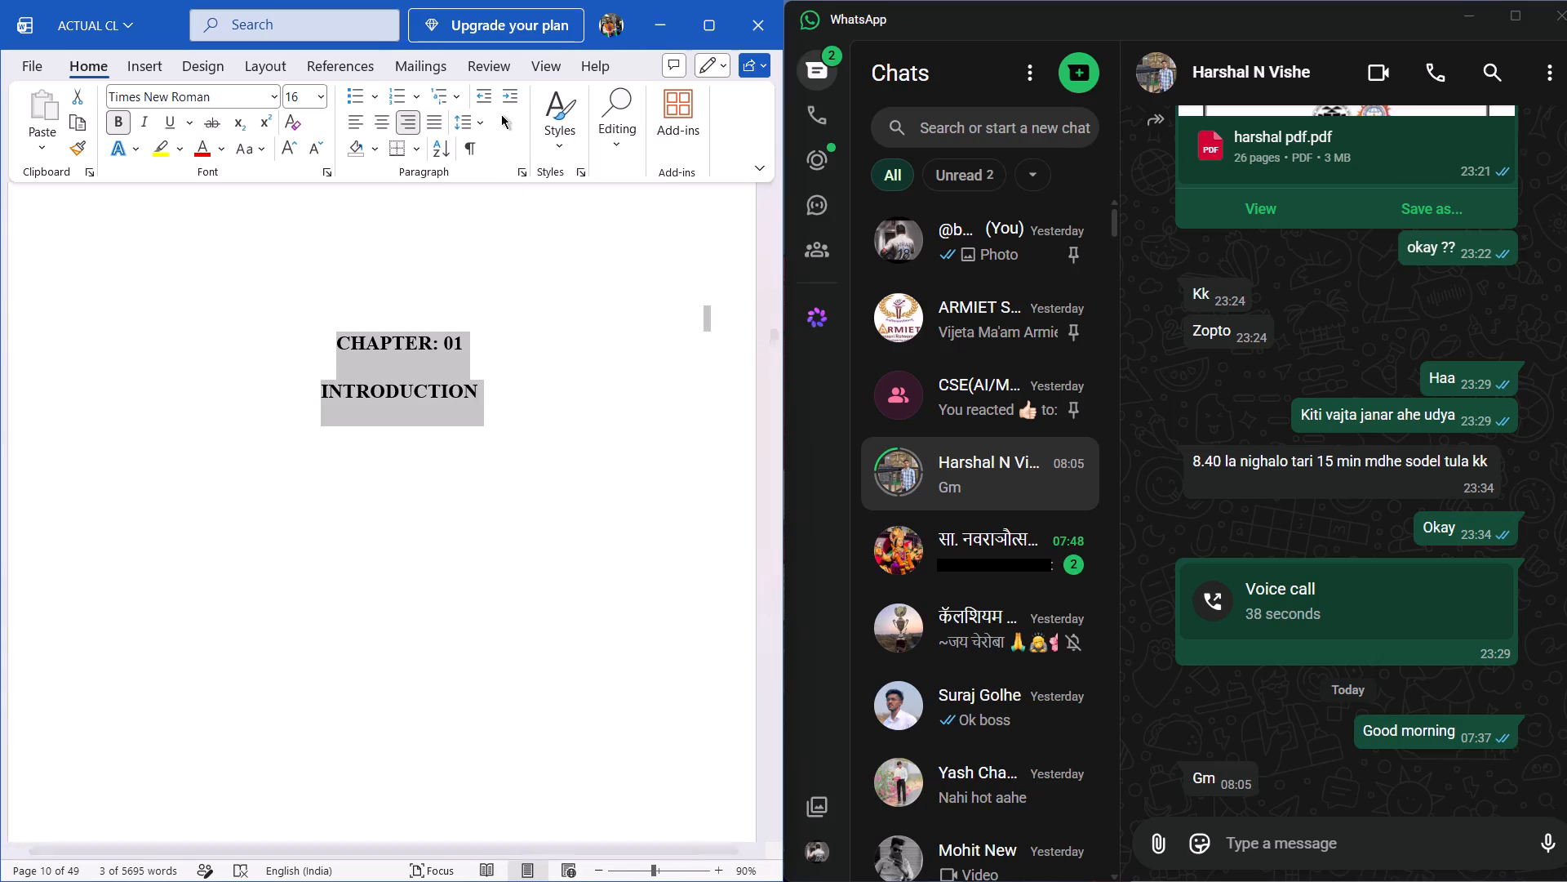
Set the line spacing of the chapter title page heading to 1.0.
{"action": "left_click", "coordinate": [477, 113]}
{"action": "left_click", "coordinate": [496, 158]}
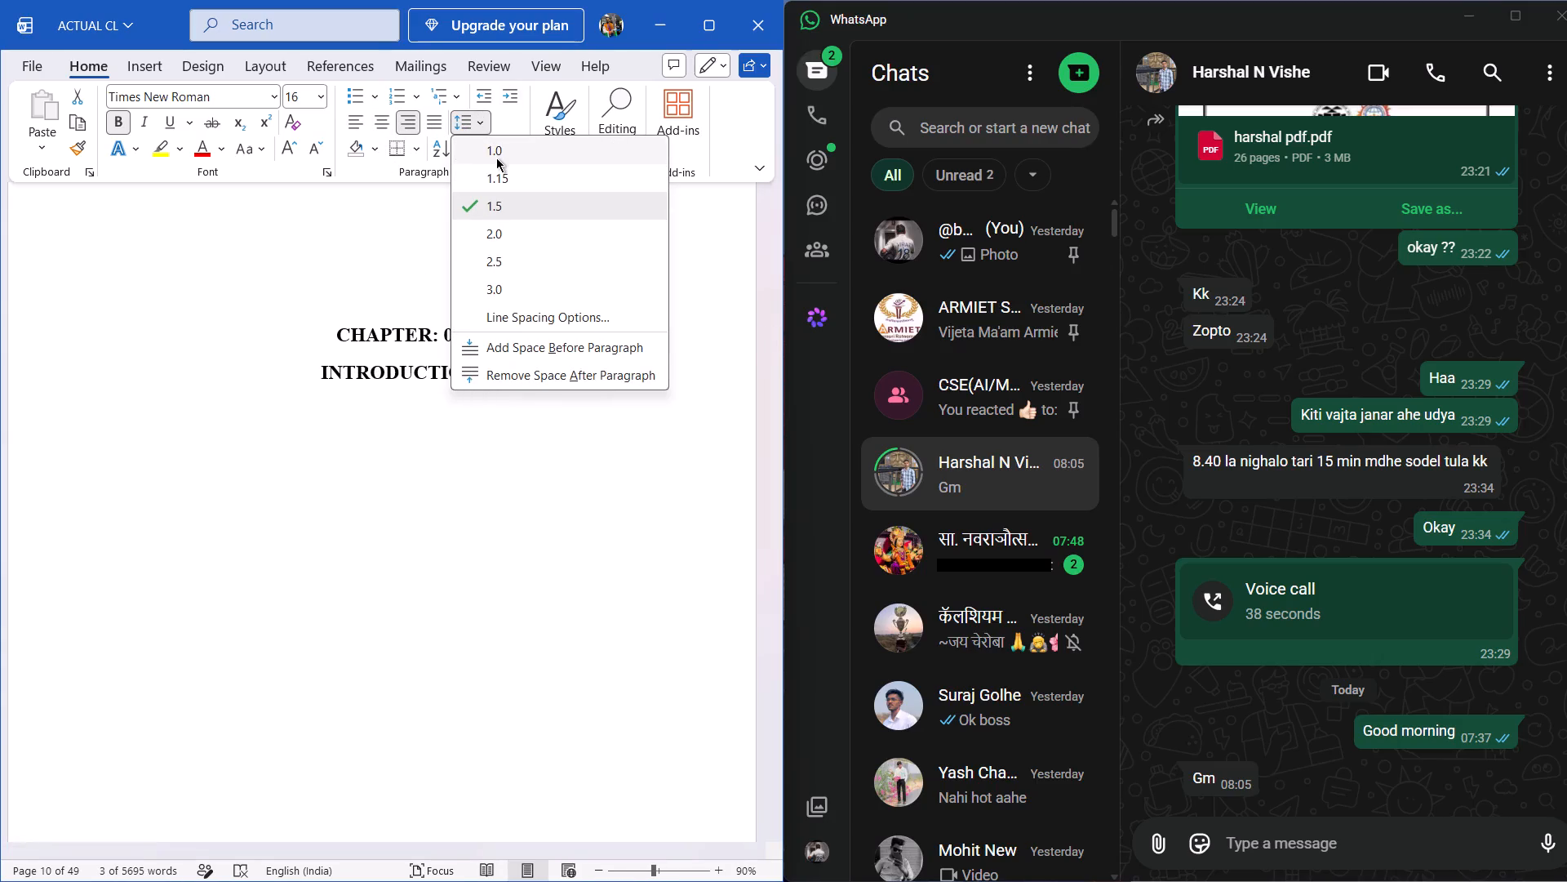
{"action": "left_click", "coordinate": [472, 398]}
Select both introduction body paragraphs under the Chapter 01 heading, from "The landscape of modern technology" to "user-friendly digital experience.".
{"action": "scroll", "coordinate": [472, 398], "scroll_direction": "down", "scroll_amount": 7}
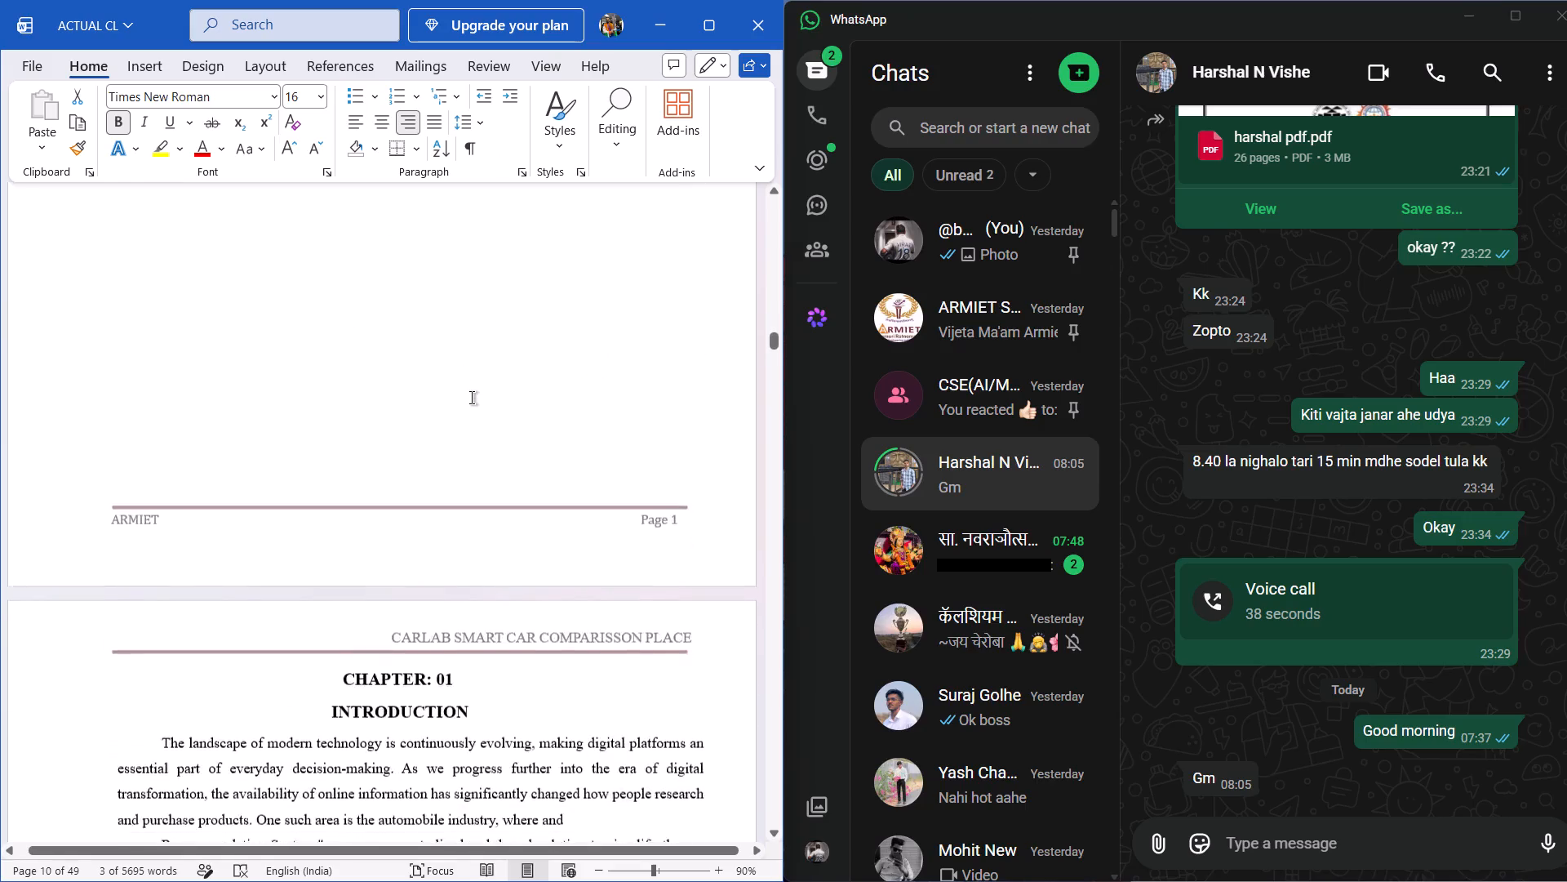
{"action": "scroll", "coordinate": [472, 398], "scroll_direction": "down", "scroll_amount": 16}
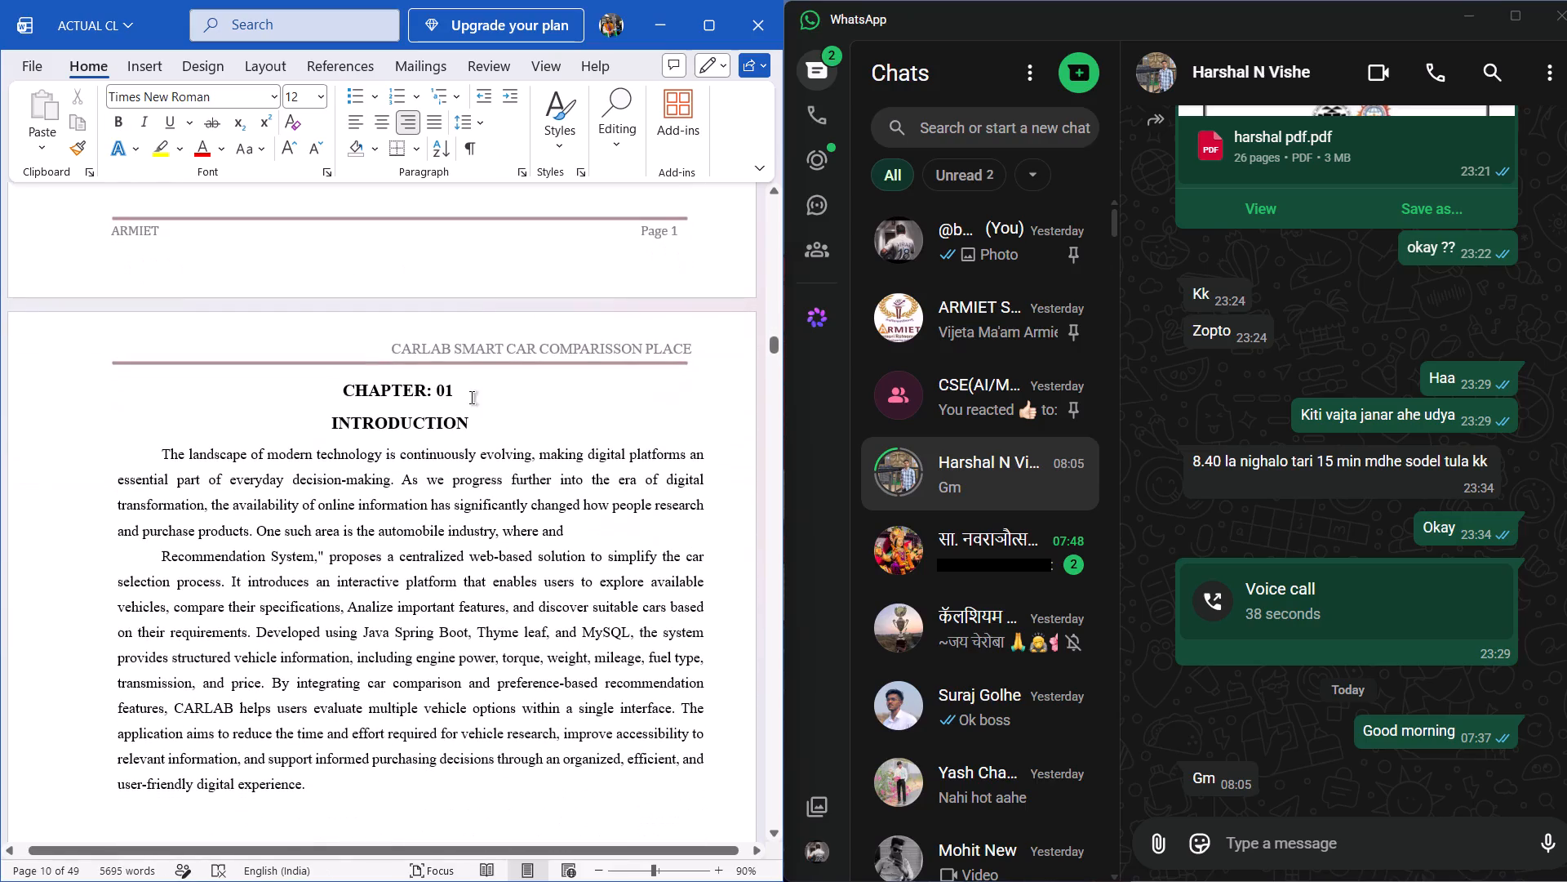
{"action": "left_click_drag", "start_coordinate": [162, 451], "coordinate": [356, 718]}
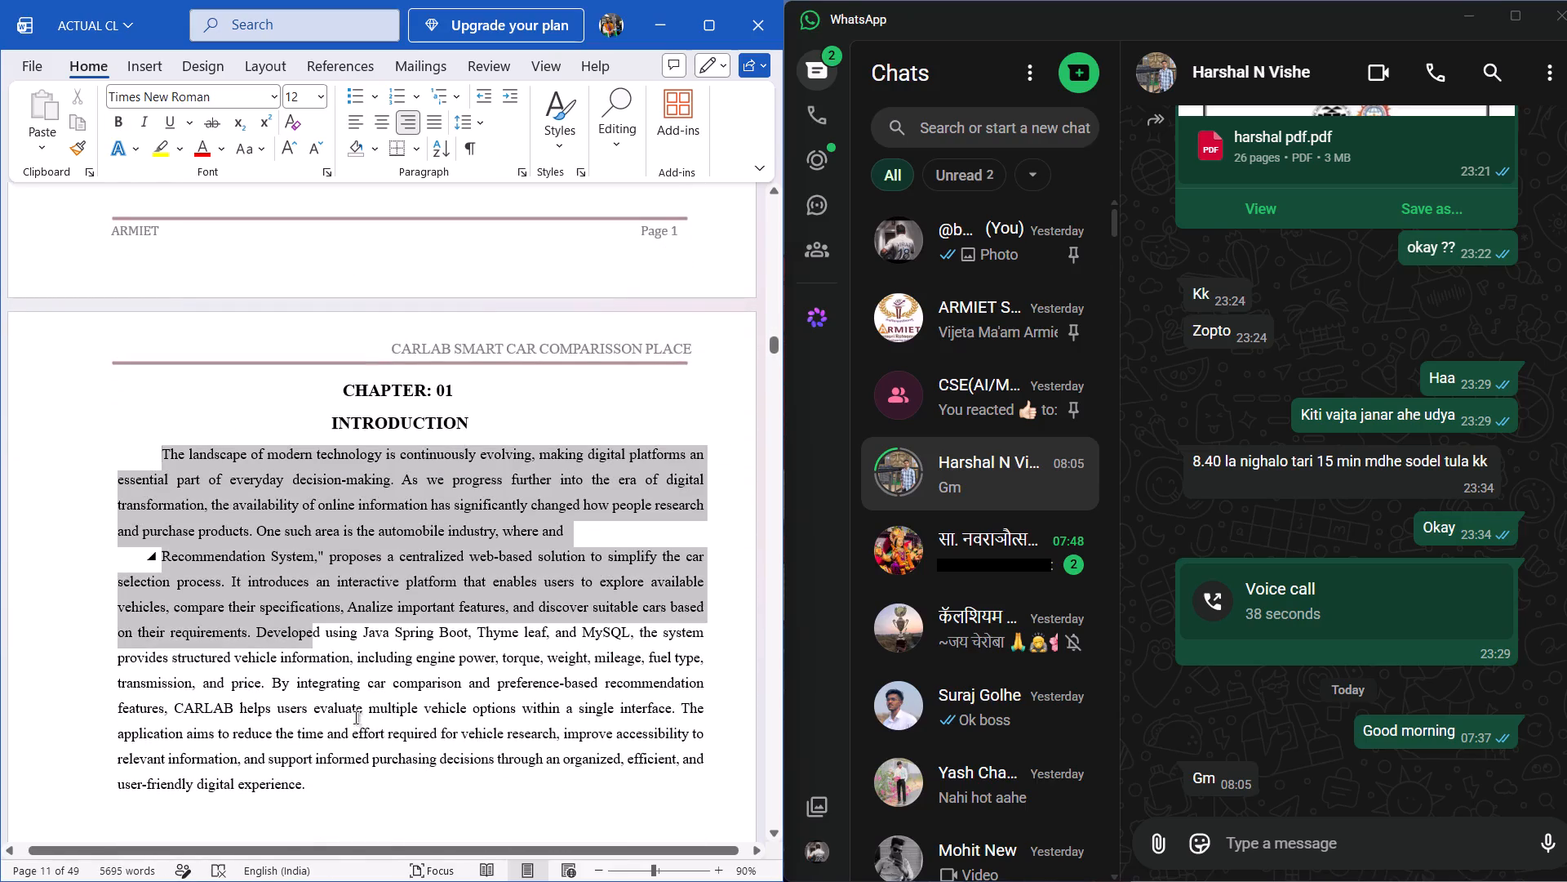
{"action": "left_click_drag", "start_coordinate": [356, 718], "coordinate": [308, 764]}
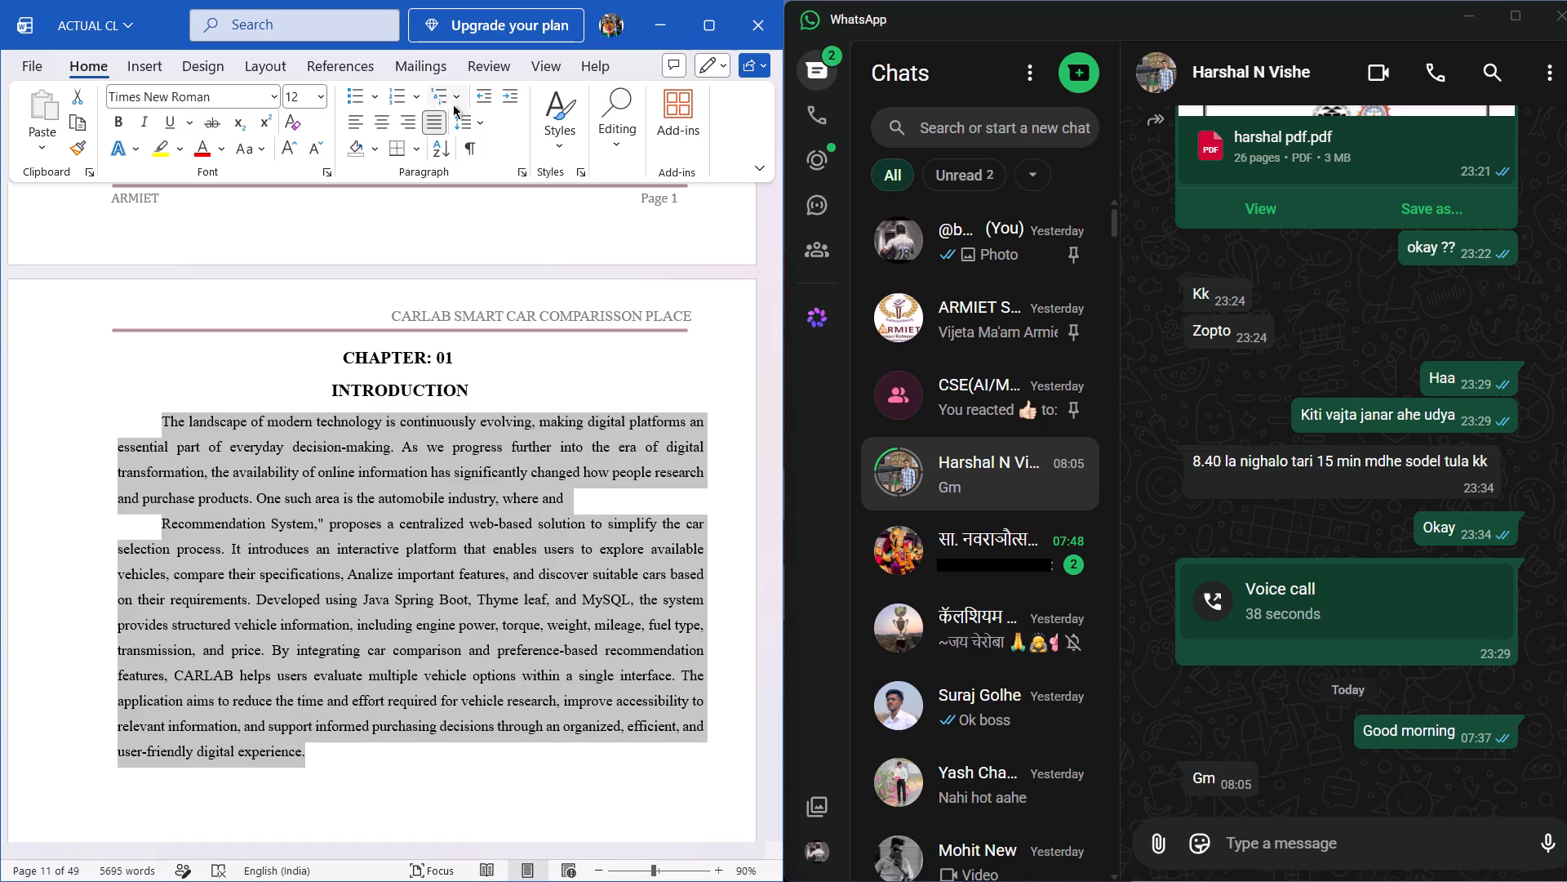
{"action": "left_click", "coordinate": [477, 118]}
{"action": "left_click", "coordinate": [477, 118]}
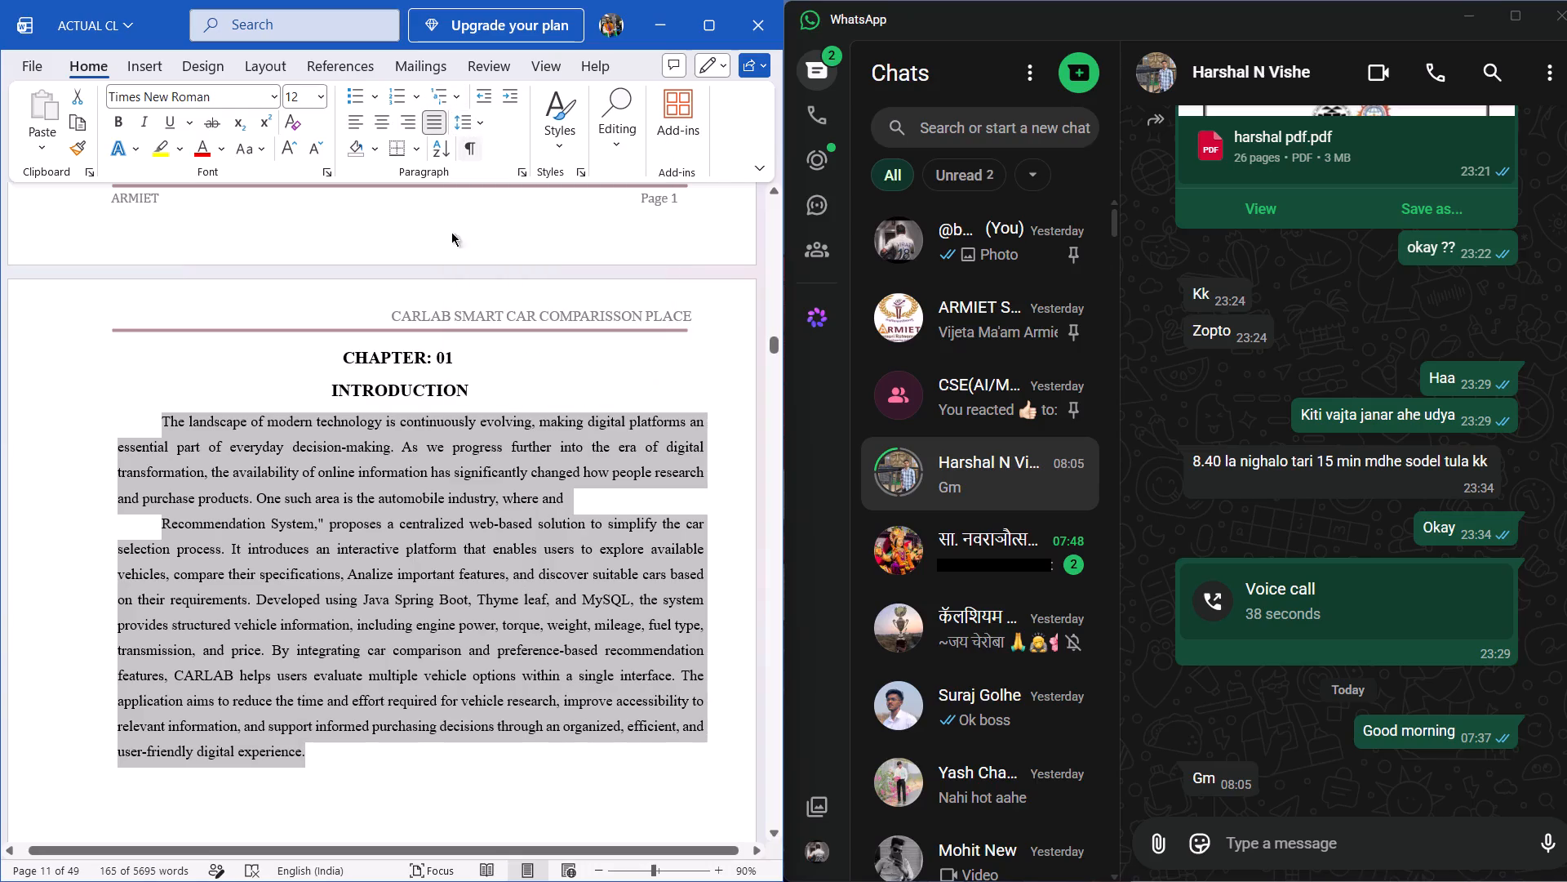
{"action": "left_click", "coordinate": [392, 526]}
Review the report from the Chapter 01 introduction through sections 1.1 Motivation, 1.2 Problem Statement and 1.3 Purpose.
{"action": "scroll", "coordinate": [392, 526], "scroll_direction": "down", "scroll_amount": 5}
{"action": "scroll", "coordinate": [392, 526], "scroll_direction": "up", "scroll_amount": 1}
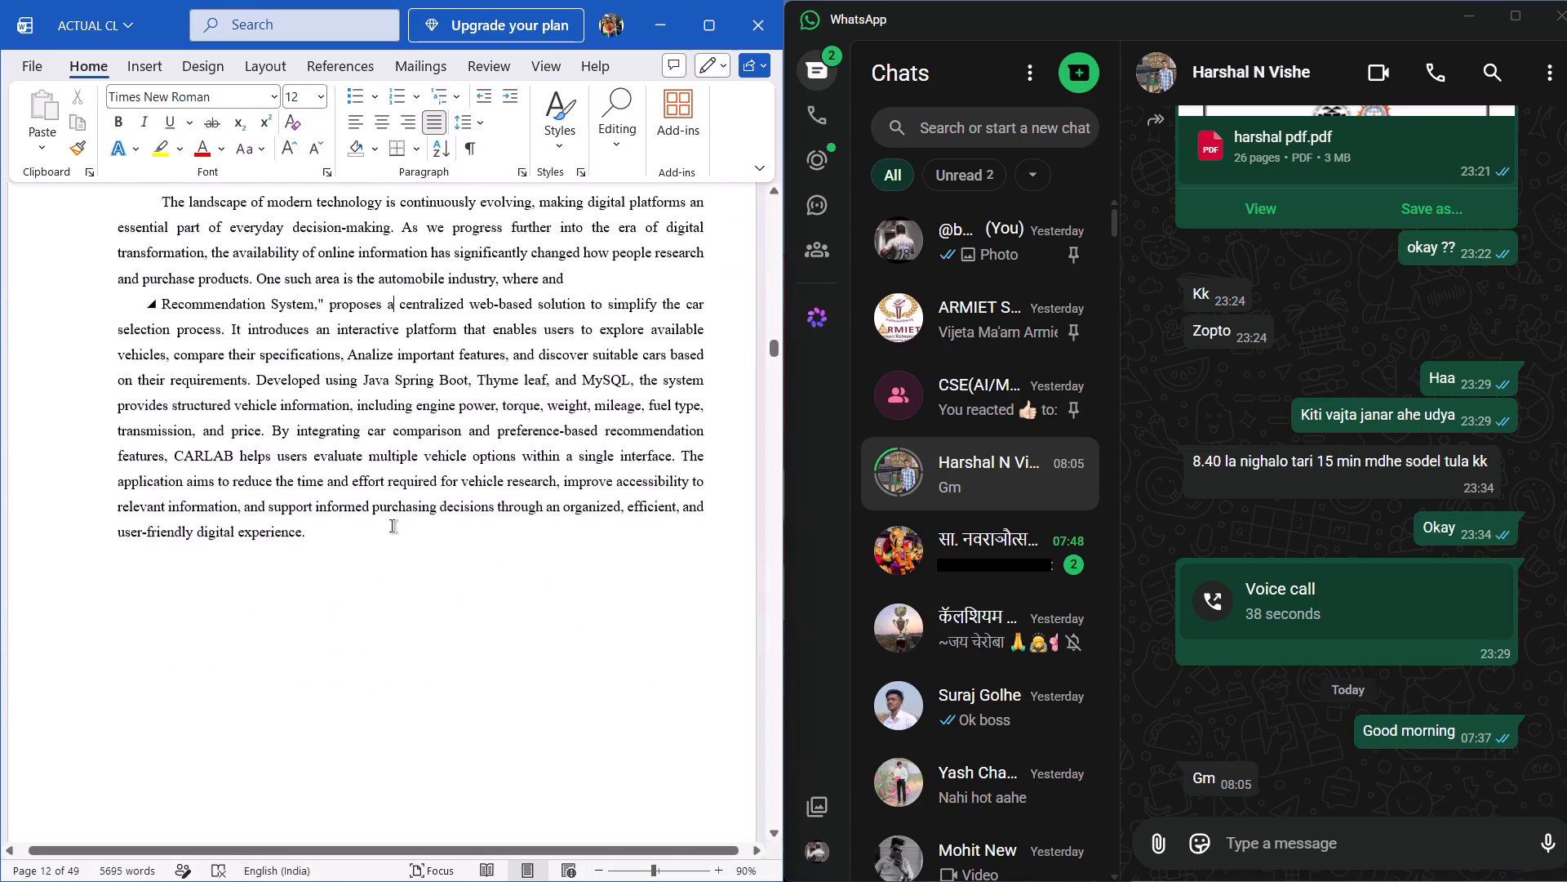
{"action": "scroll", "coordinate": [392, 526], "scroll_direction": "up", "scroll_amount": 1}
{"action": "scroll", "coordinate": [392, 526], "scroll_direction": "down", "scroll_amount": 13}
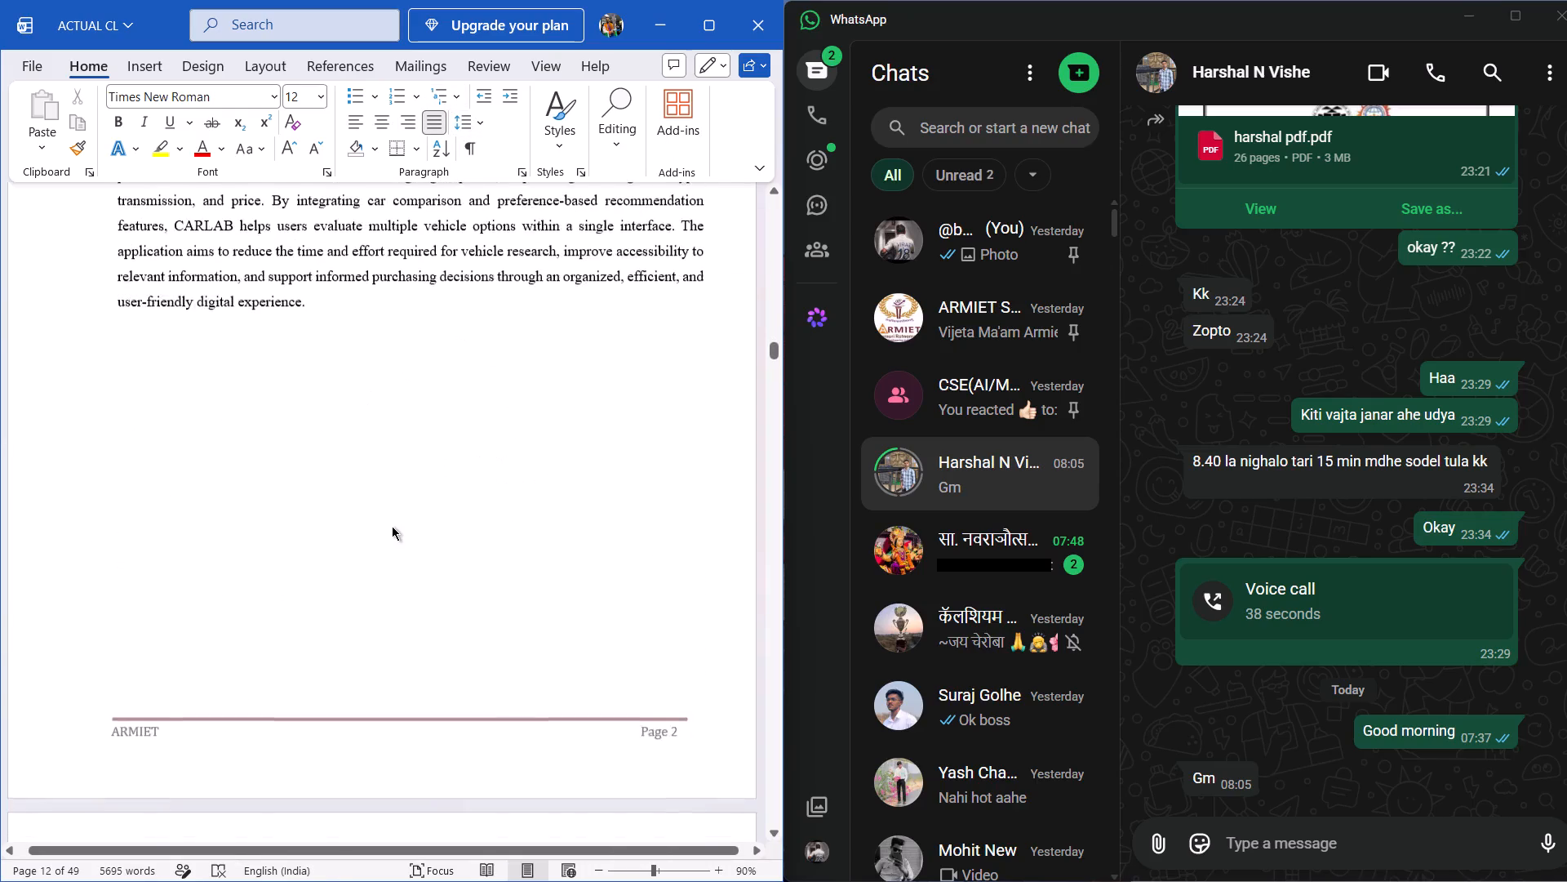
{"action": "scroll", "coordinate": [392, 526], "scroll_direction": "down", "scroll_amount": 4}
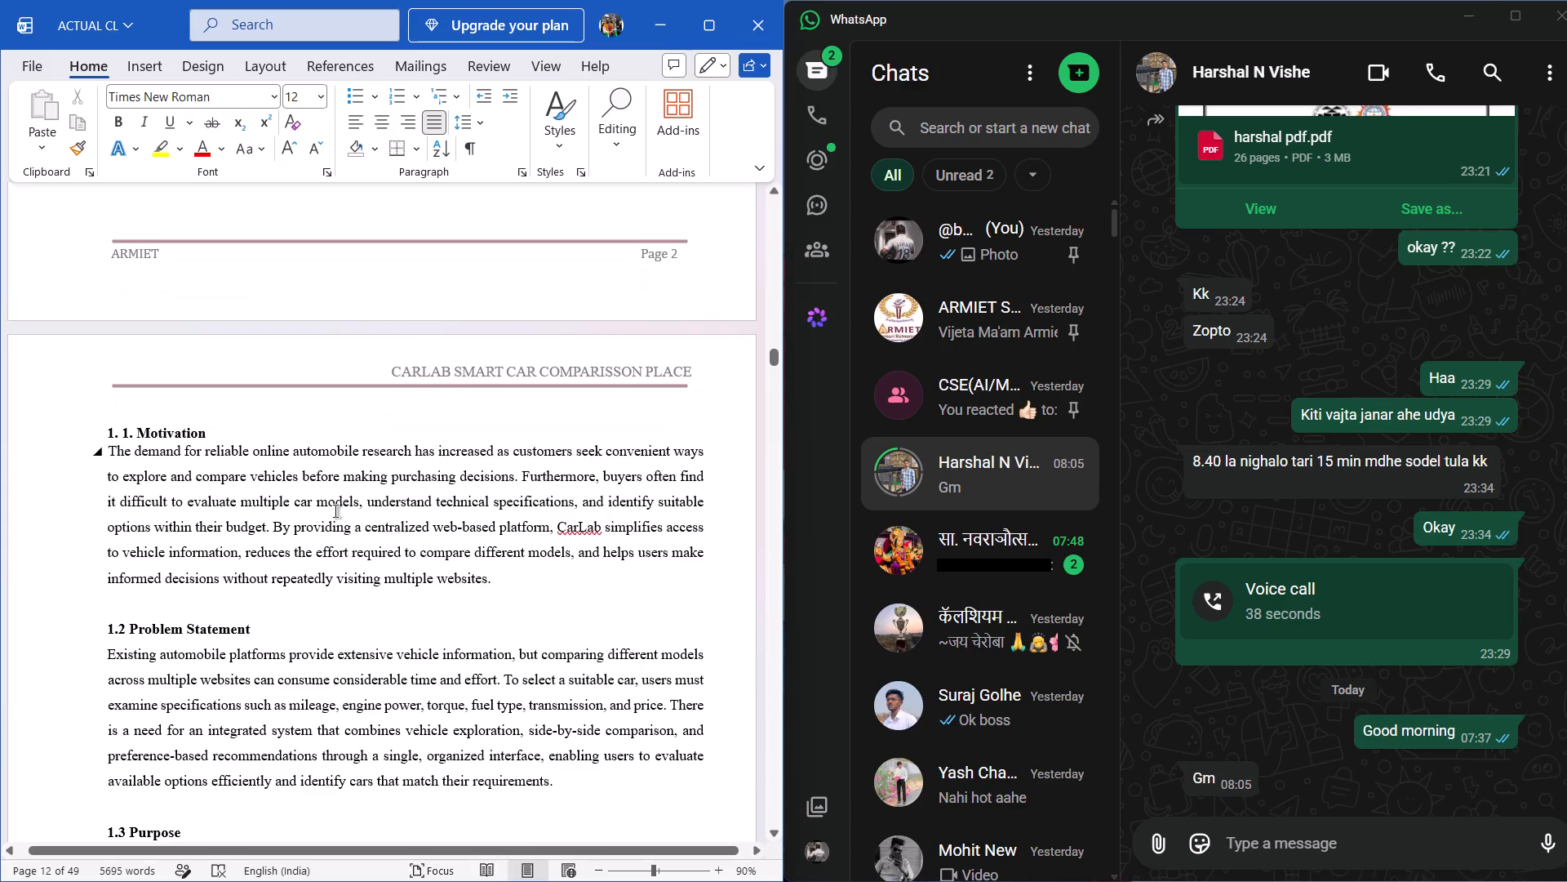
{"action": "scroll", "coordinate": [335, 511], "scroll_direction": "down", "scroll_amount": 7}
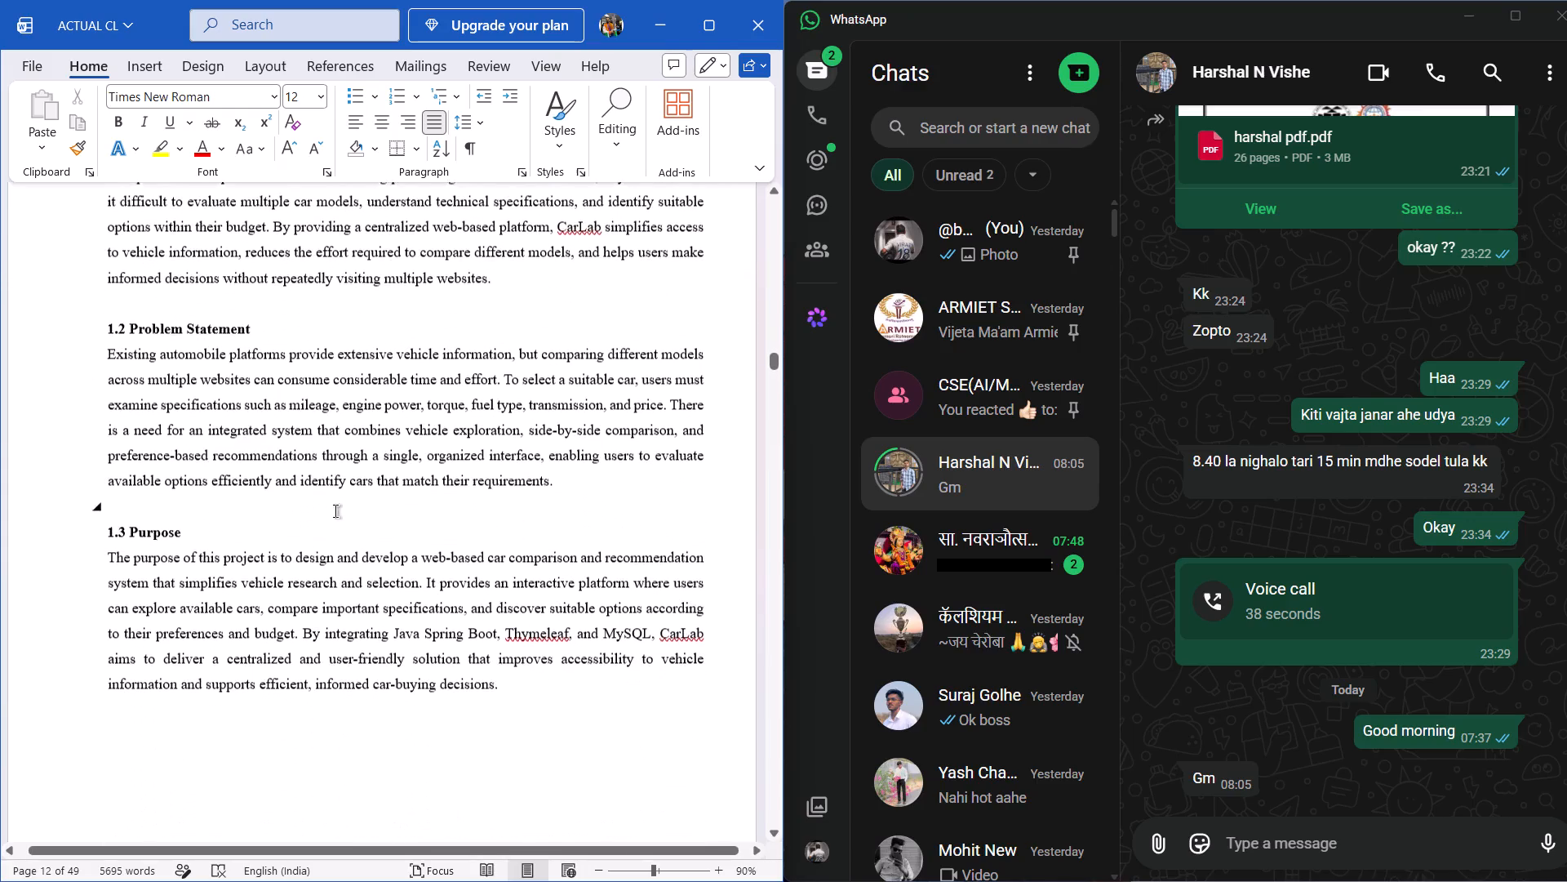
Switch to WhatsApp and look through the older conversations in the chat list.
{"action": "scroll", "coordinate": [1035, 713], "scroll_direction": "down", "scroll_amount": 8}
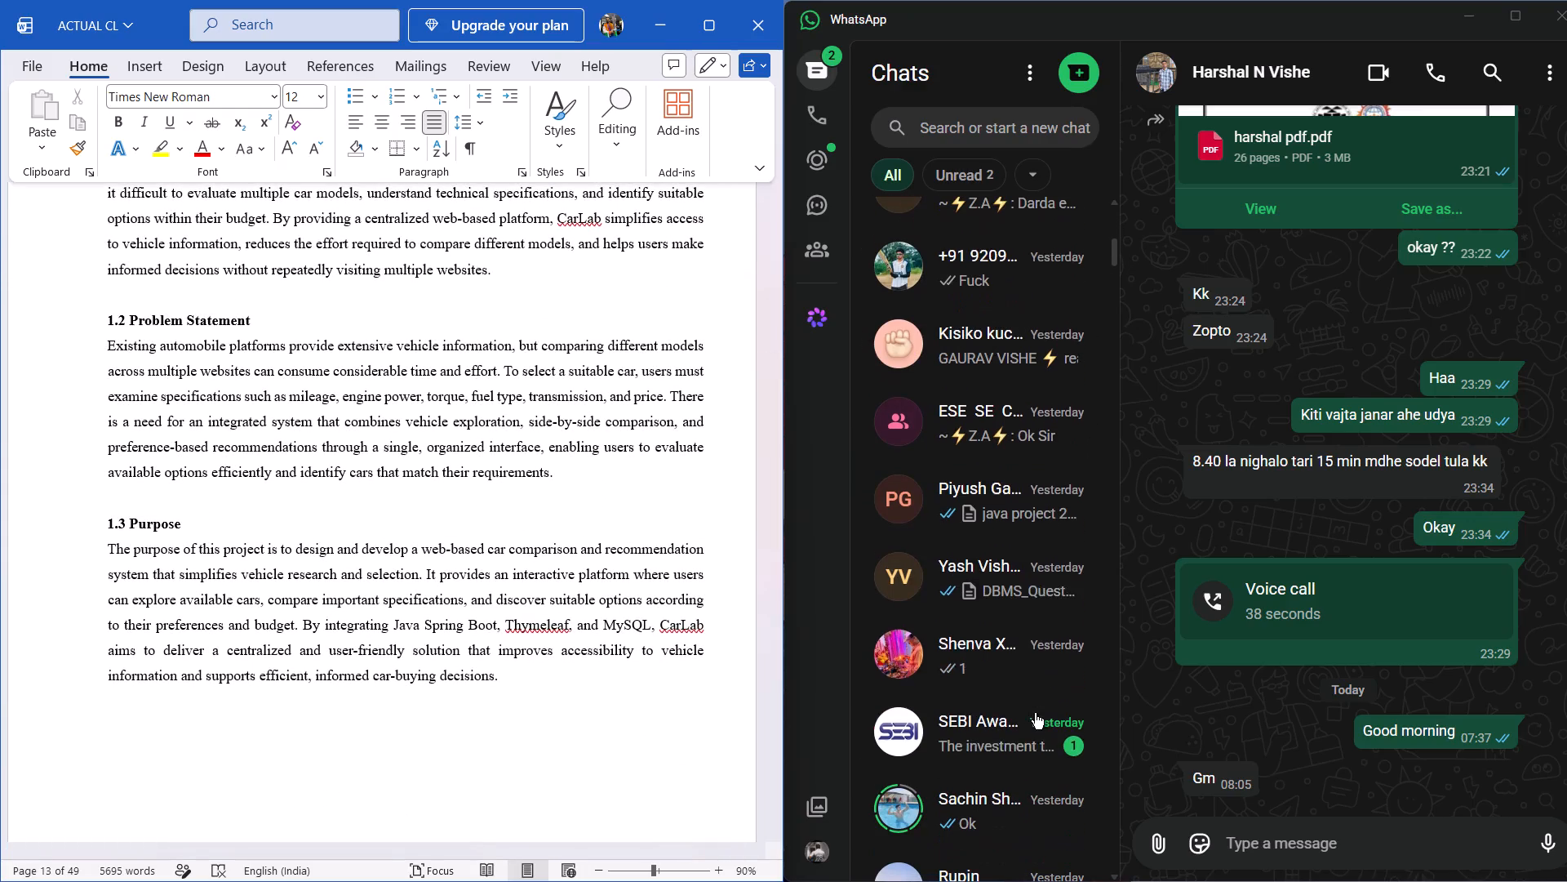
{"action": "scroll", "coordinate": [985, 703], "scroll_direction": "down", "scroll_amount": 1}
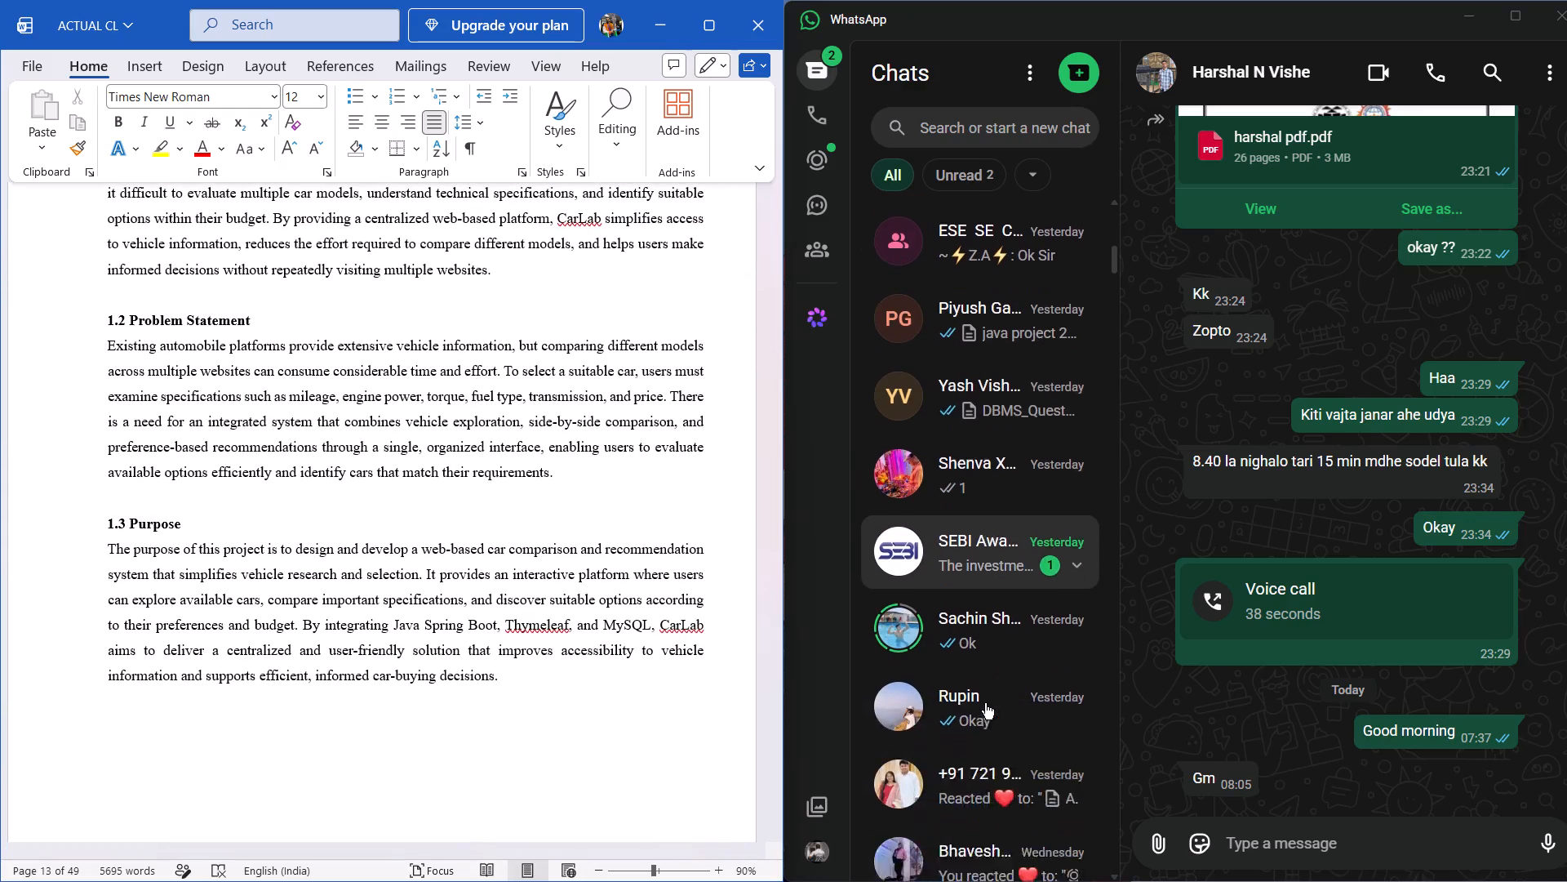
{"action": "scroll", "coordinate": [985, 703], "scroll_direction": "down", "scroll_amount": 2}
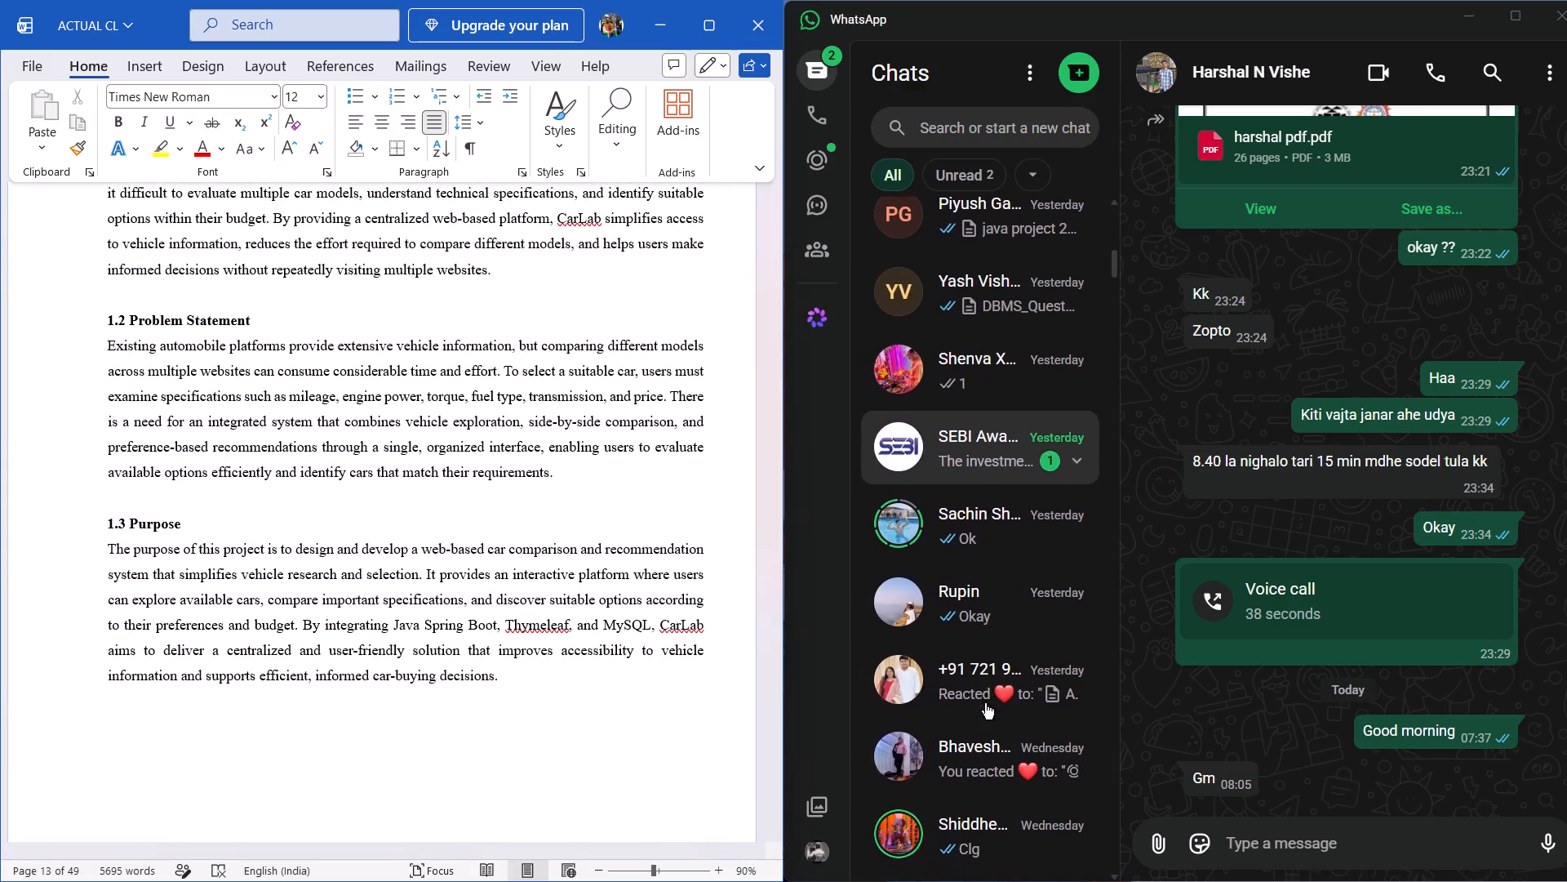
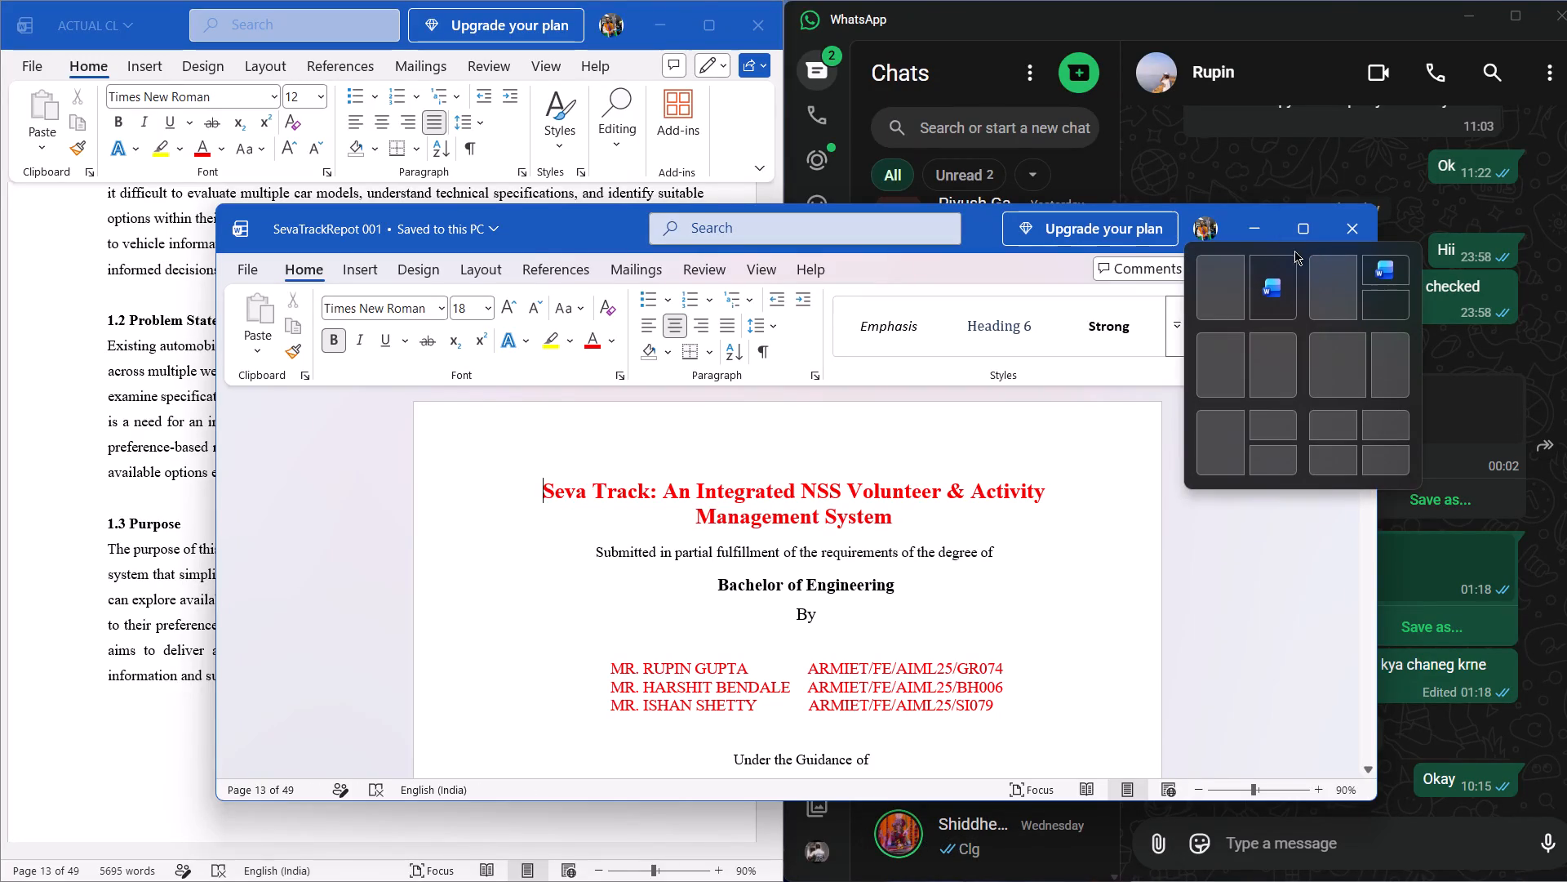
Arrange the SevaTrackRepot 001 and ACTUAL CL documents side by side, with SevaTrackRepot 001 in the left half.
{"action": "left_click", "coordinate": [1199, 299]}
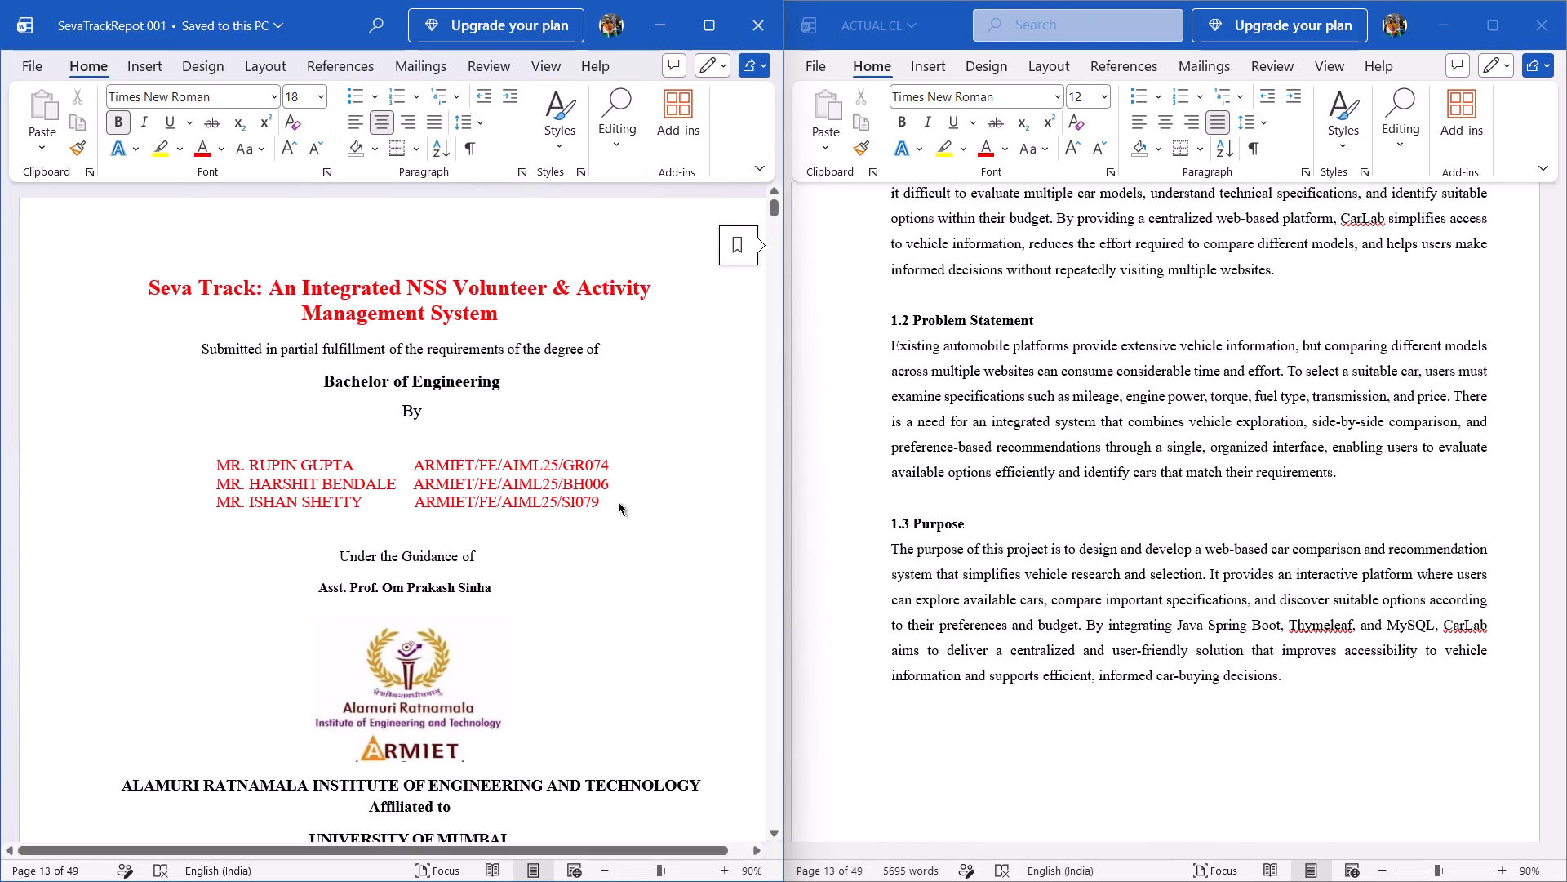
Compare the opening pages of the Seva Track report, including its certificate, with the title page of the car comparison report.
{"action": "scroll", "coordinate": [491, 608], "scroll_direction": "down", "scroll_amount": 19}
{"action": "scroll", "coordinate": [491, 608], "scroll_direction": "down", "scroll_amount": 4}
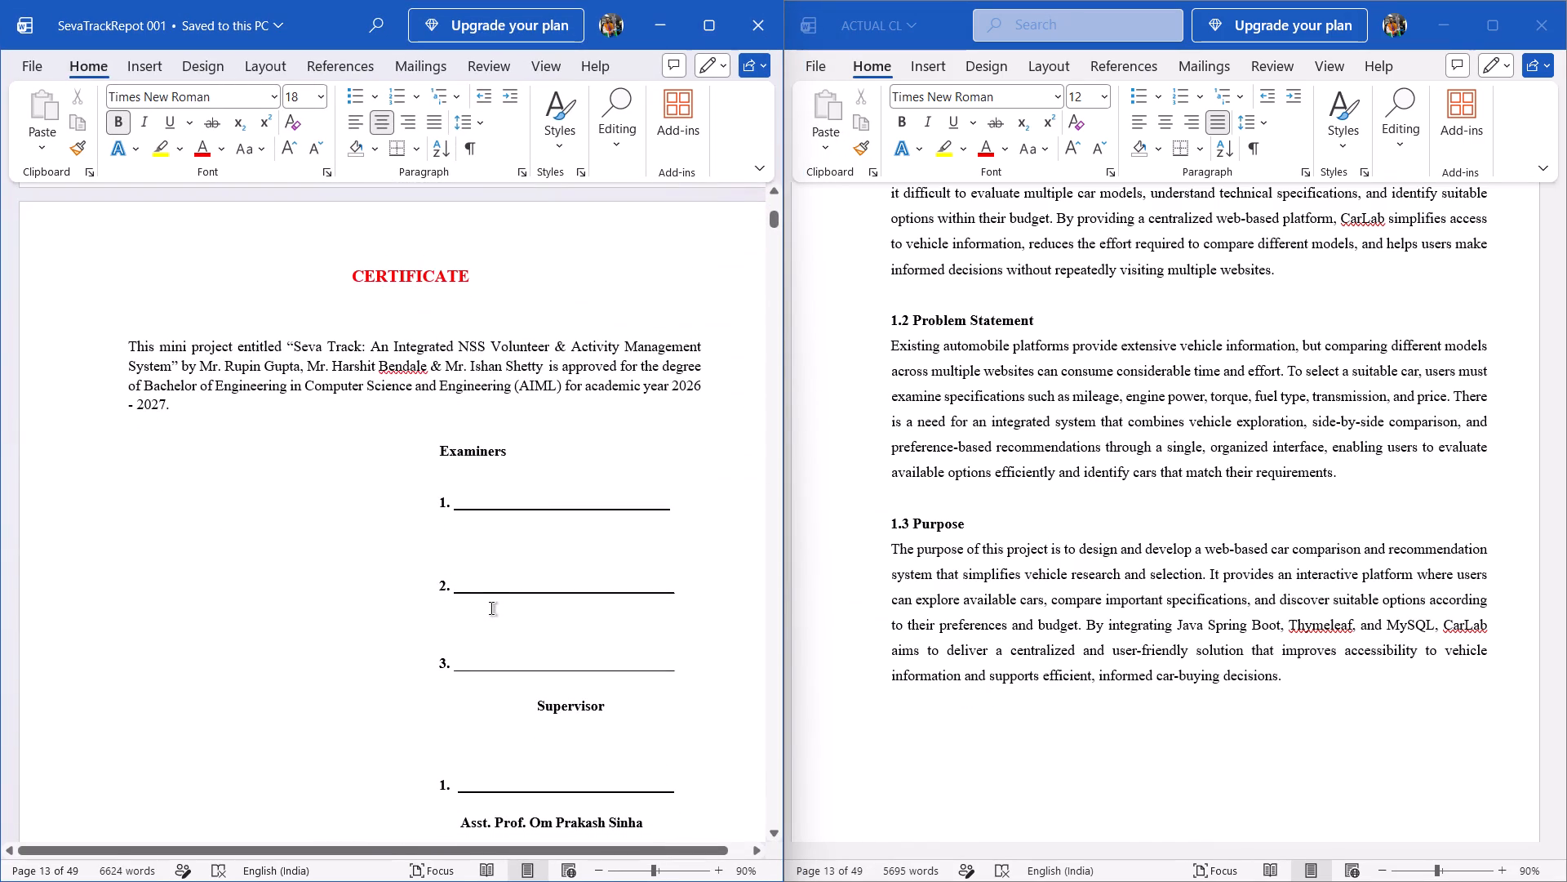
{"action": "scroll", "coordinate": [1139, 461], "scroll_direction": "up", "scroll_amount": 20}
{"action": "scroll", "coordinate": [1139, 461], "scroll_direction": "up", "scroll_amount": 20}
{"action": "scroll", "coordinate": [1139, 461], "scroll_direction": "up", "scroll_amount": 20}
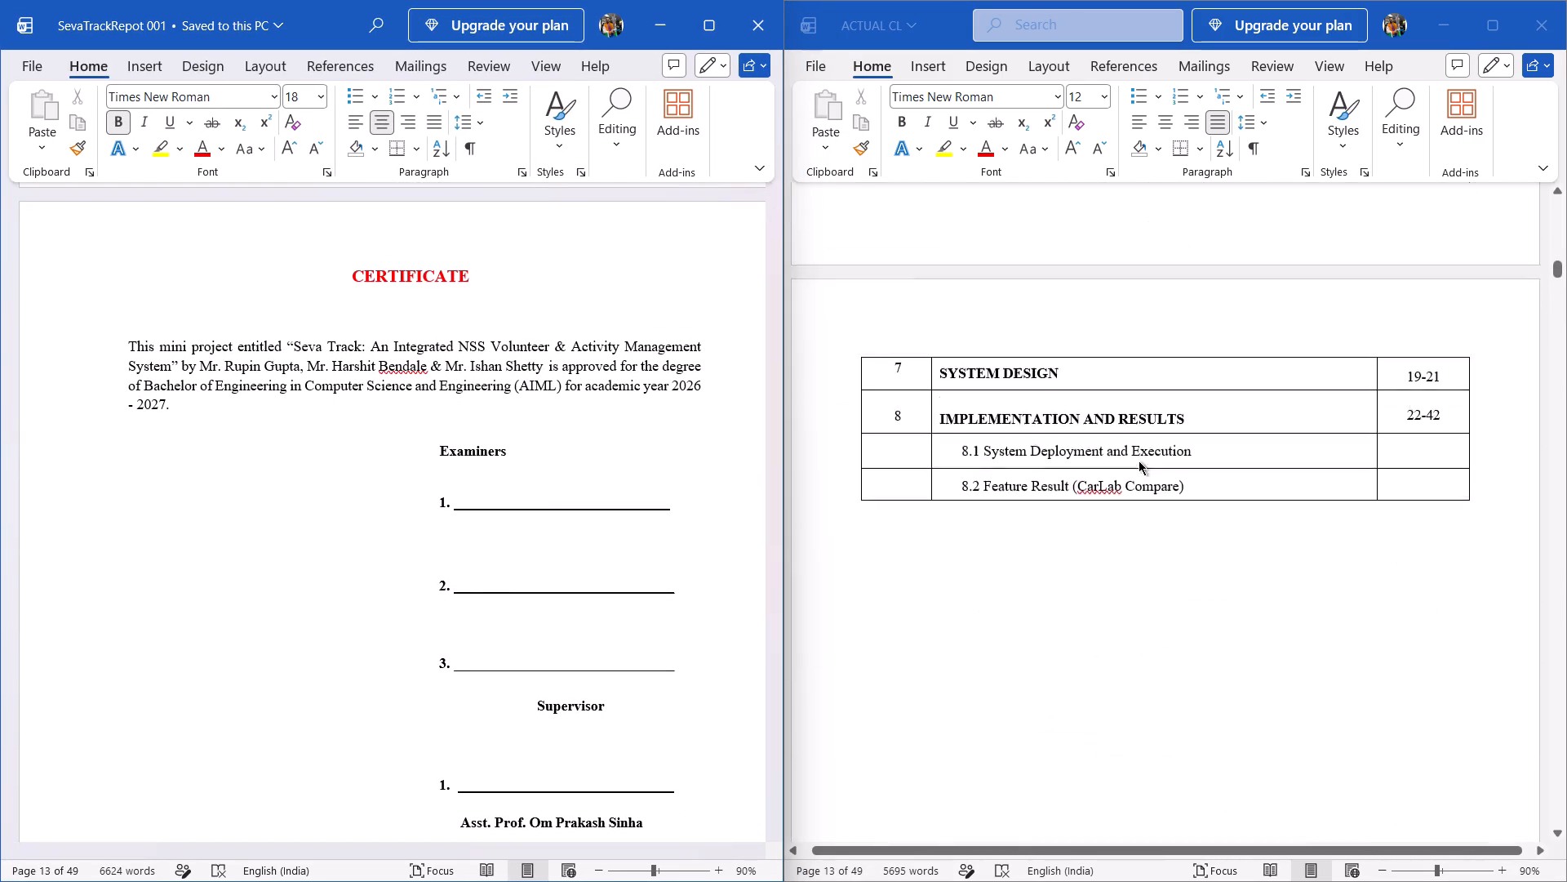
{"action": "scroll", "coordinate": [1139, 461], "scroll_direction": "up", "scroll_amount": 20}
{"action": "scroll", "coordinate": [1139, 461], "scroll_direction": "up", "scroll_amount": 20}
{"action": "scroll", "coordinate": [1139, 461], "scroll_direction": "up", "scroll_amount": 20}
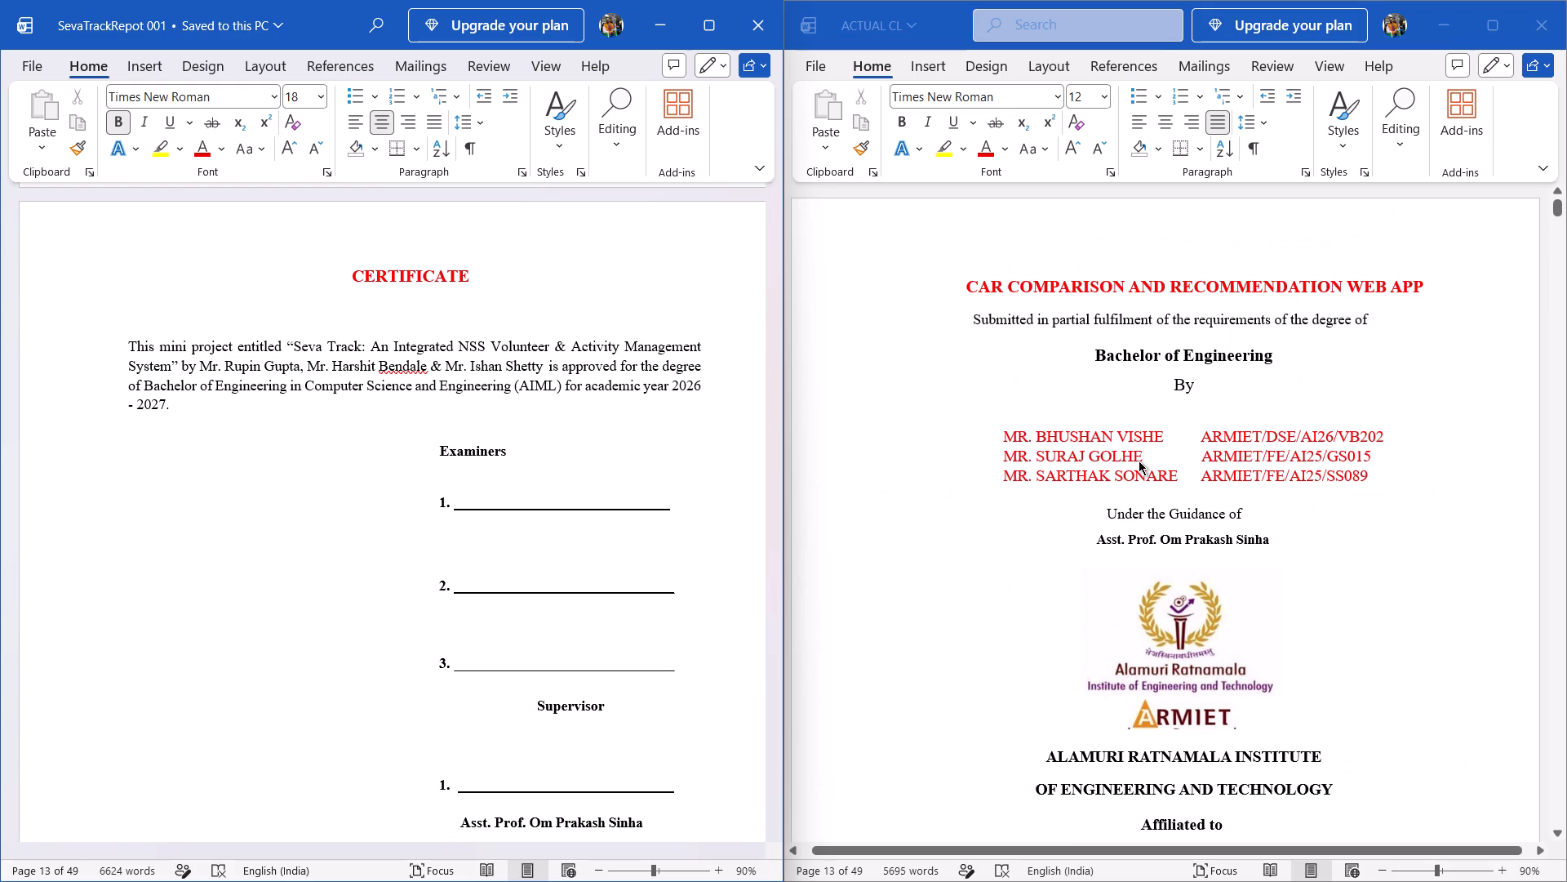
{"action": "scroll", "coordinate": [410, 380], "scroll_direction": "up", "scroll_amount": 20}
{"action": "scroll", "coordinate": [410, 380], "scroll_direction": "up", "scroll_amount": 20}
{"action": "scroll", "coordinate": [410, 380], "scroll_direction": "up", "scroll_amount": 7}
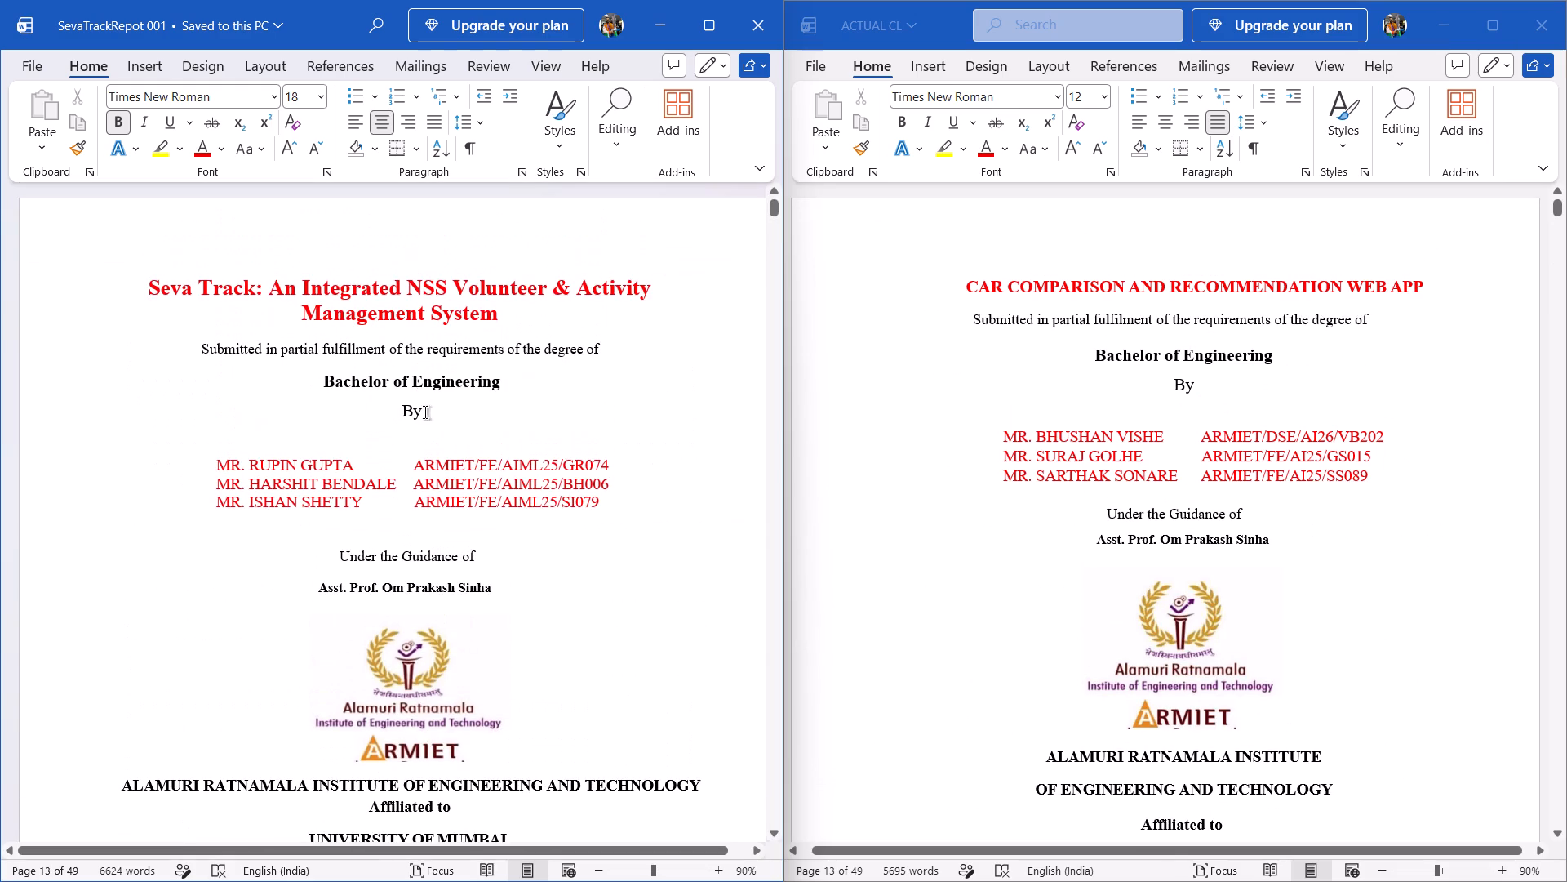
{"action": "scroll", "coordinate": [431, 457], "scroll_direction": "down", "scroll_amount": 7}
{"action": "scroll", "coordinate": [431, 457], "scroll_direction": "up", "scroll_amount": 9}
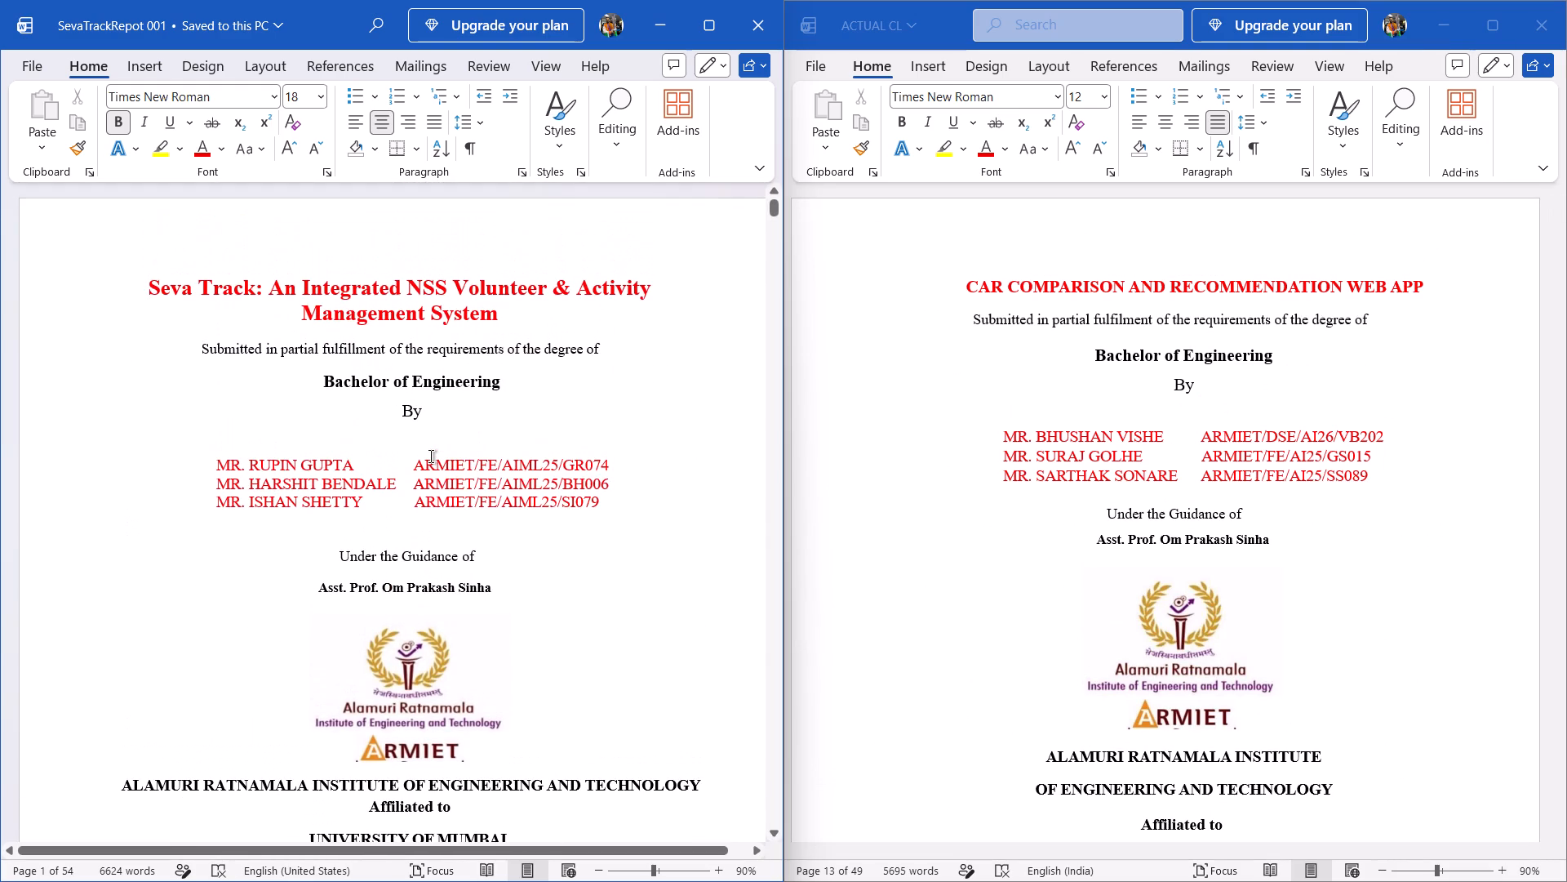
Compare the title page of the SevaTrack reference report with the title page of the CARLAB report (ACTUAL CL).
{"action": "scroll", "coordinate": [431, 457], "scroll_direction": "down", "scroll_amount": 1}
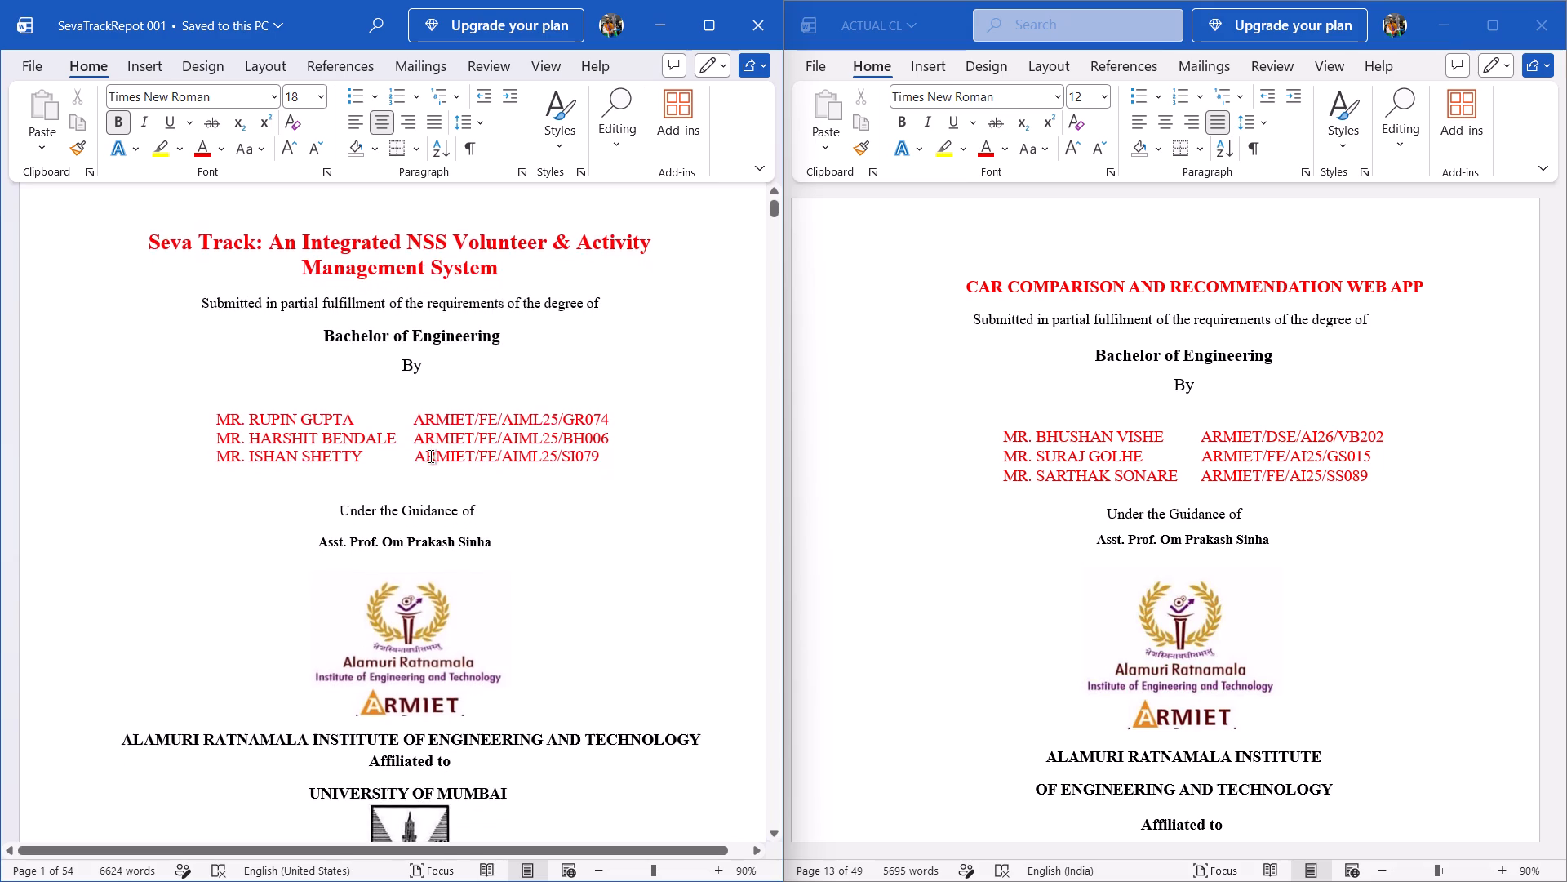
{"action": "scroll", "coordinate": [431, 457], "scroll_direction": "down", "scroll_amount": 7}
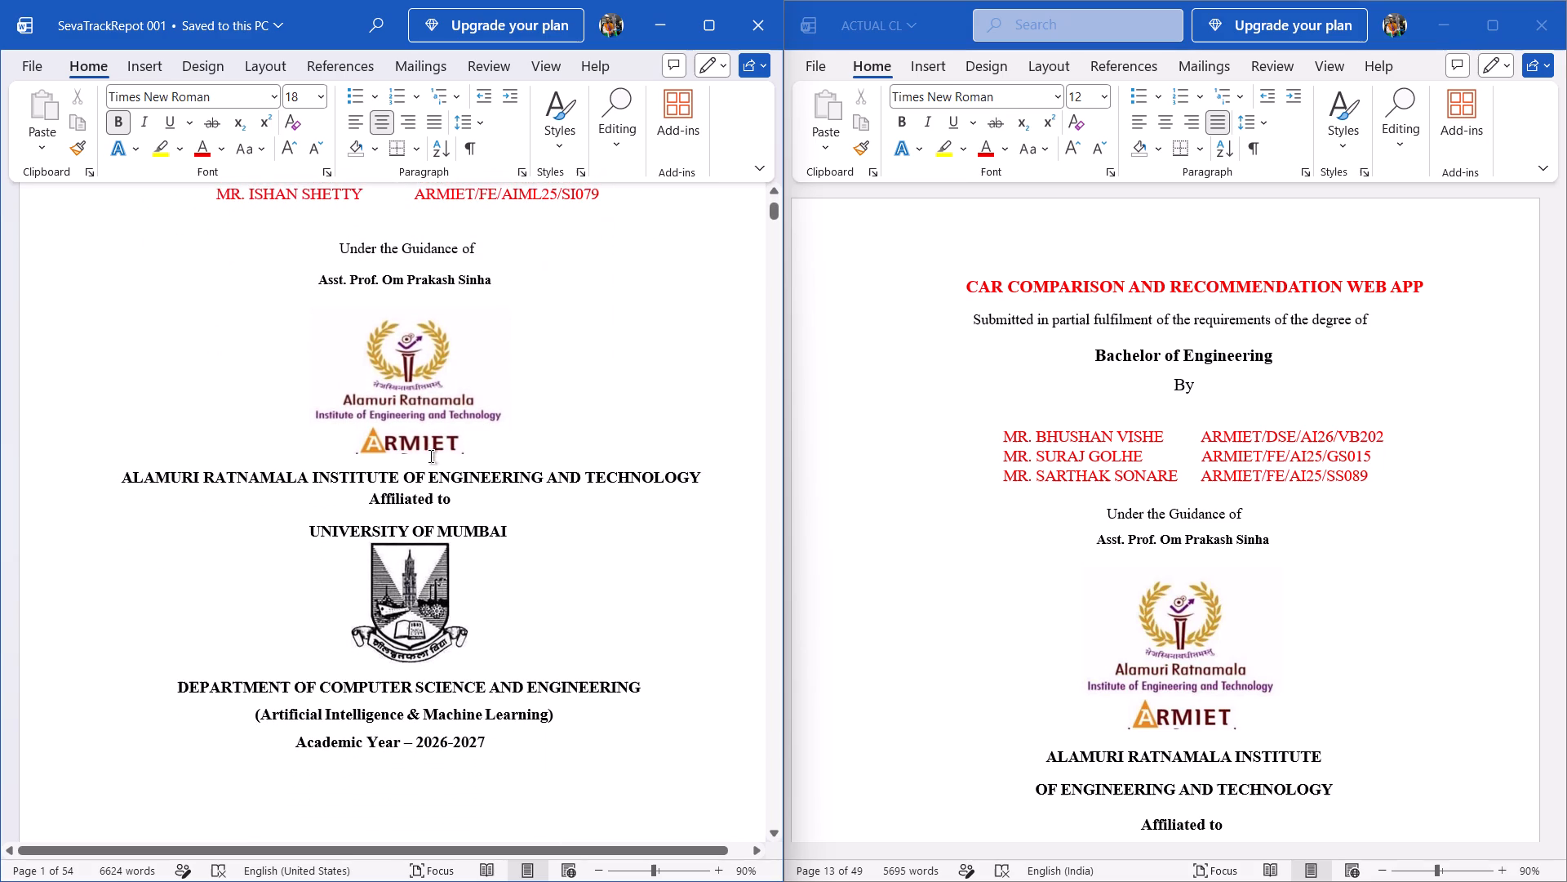
{"action": "scroll", "coordinate": [431, 457], "scroll_direction": "up", "scroll_amount": 1}
{"action": "scroll", "coordinate": [431, 457], "scroll_direction": "down", "scroll_amount": 1}
{"action": "scroll", "coordinate": [431, 457], "scroll_direction": "up", "scroll_amount": 1}
{"action": "scroll", "coordinate": [431, 457], "scroll_direction": "down", "scroll_amount": 1}
{"action": "scroll", "coordinate": [431, 457], "scroll_direction": "up", "scroll_amount": 1}
{"action": "scroll", "coordinate": [431, 457], "scroll_direction": "down", "scroll_amount": 1}
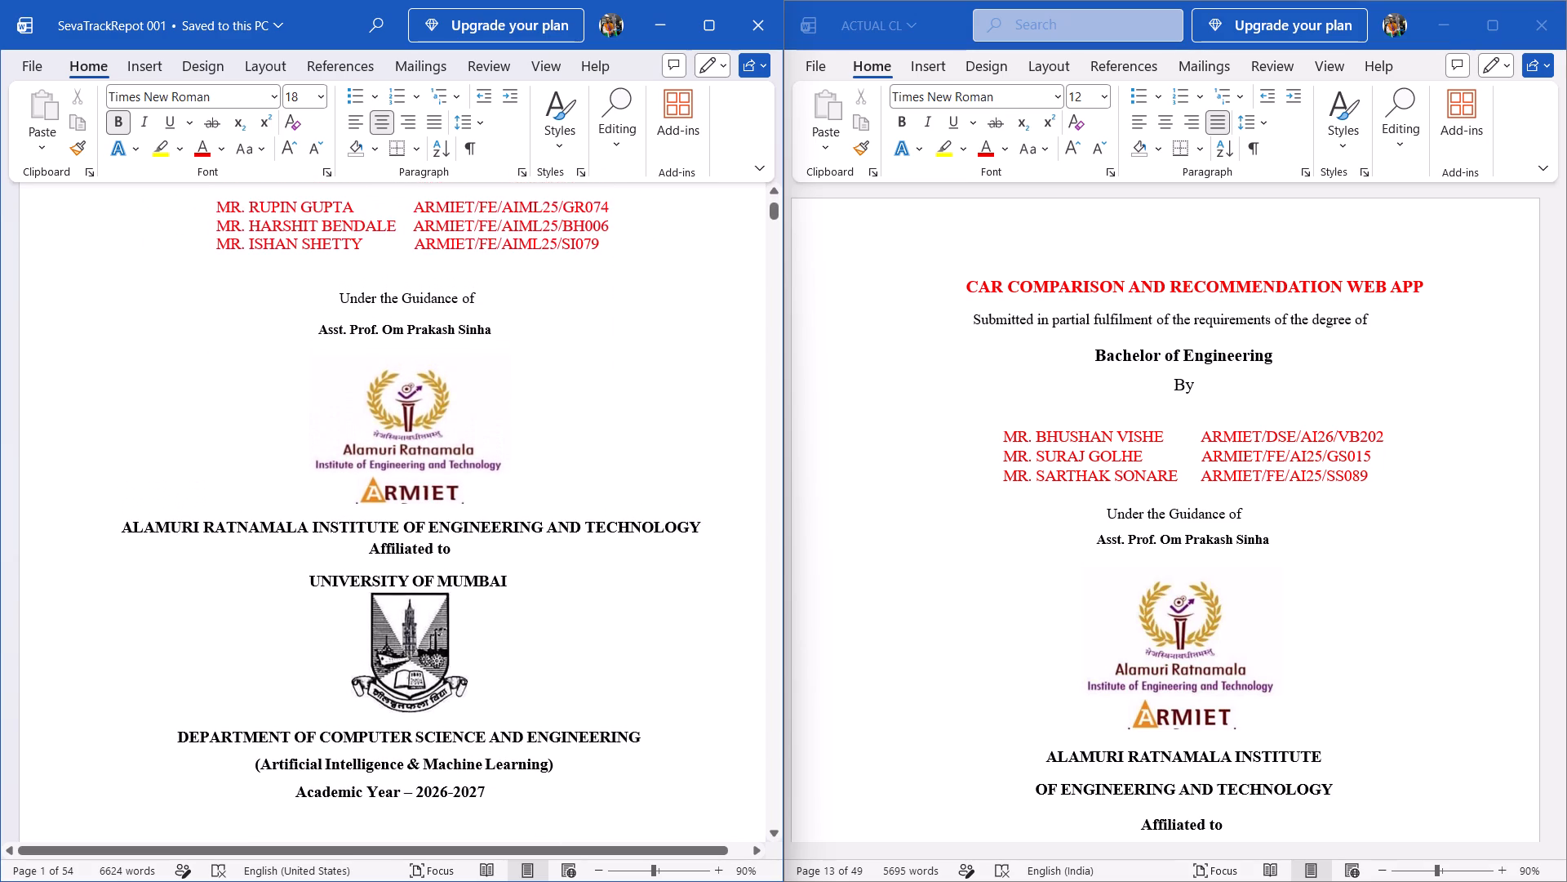
{"action": "scroll", "coordinate": [431, 457], "scroll_direction": "down", "scroll_amount": 1}
{"action": "scroll", "coordinate": [1186, 543], "scroll_direction": "down", "scroll_amount": 4}
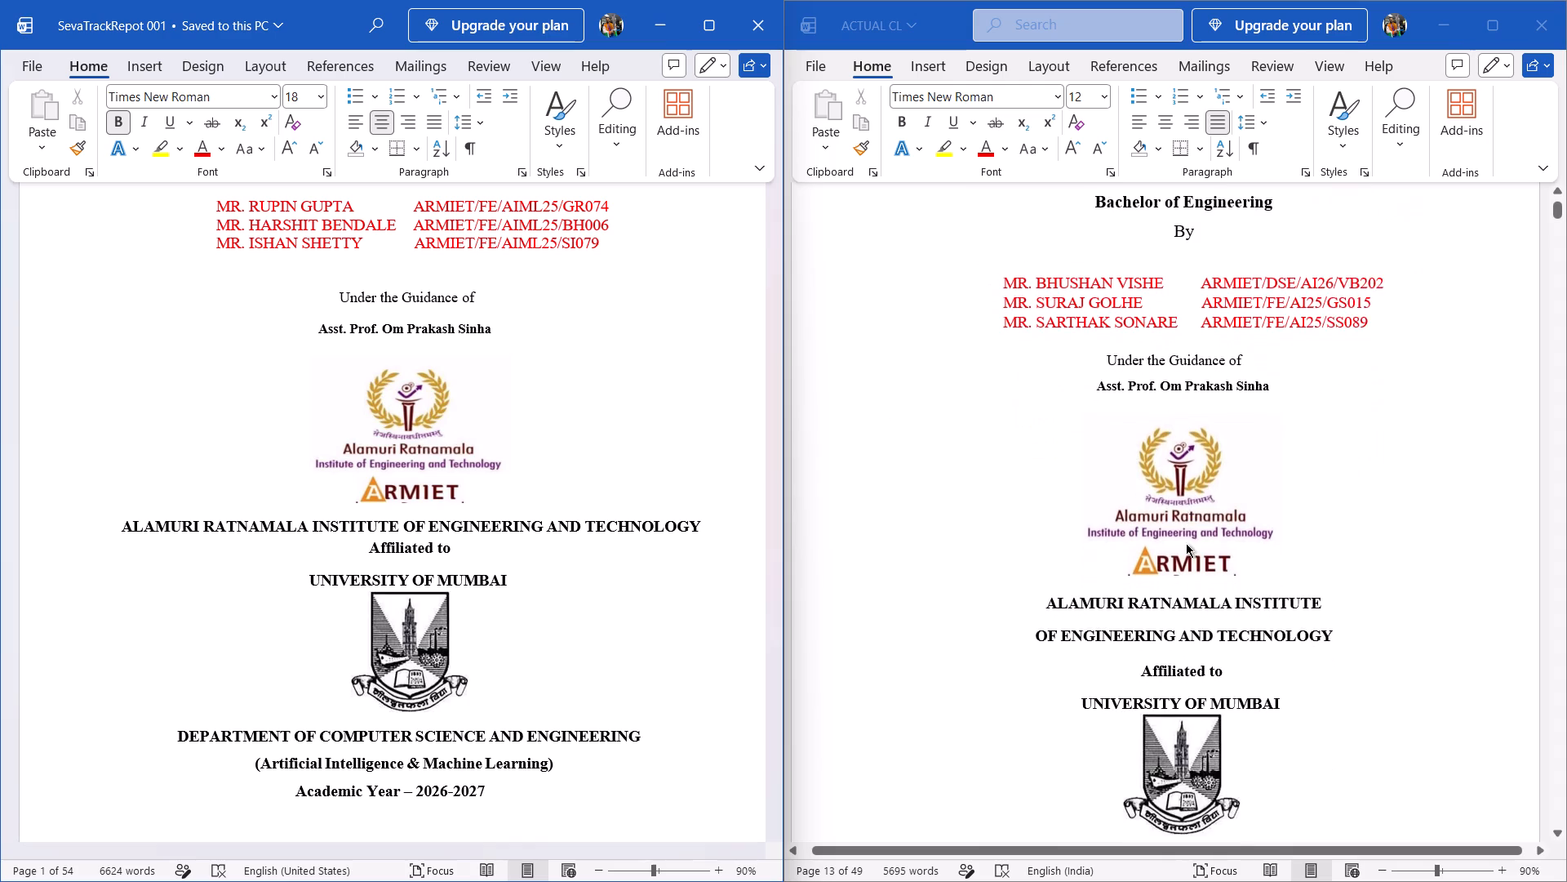
{"action": "scroll", "coordinate": [1186, 543], "scroll_direction": "down", "scroll_amount": 4}
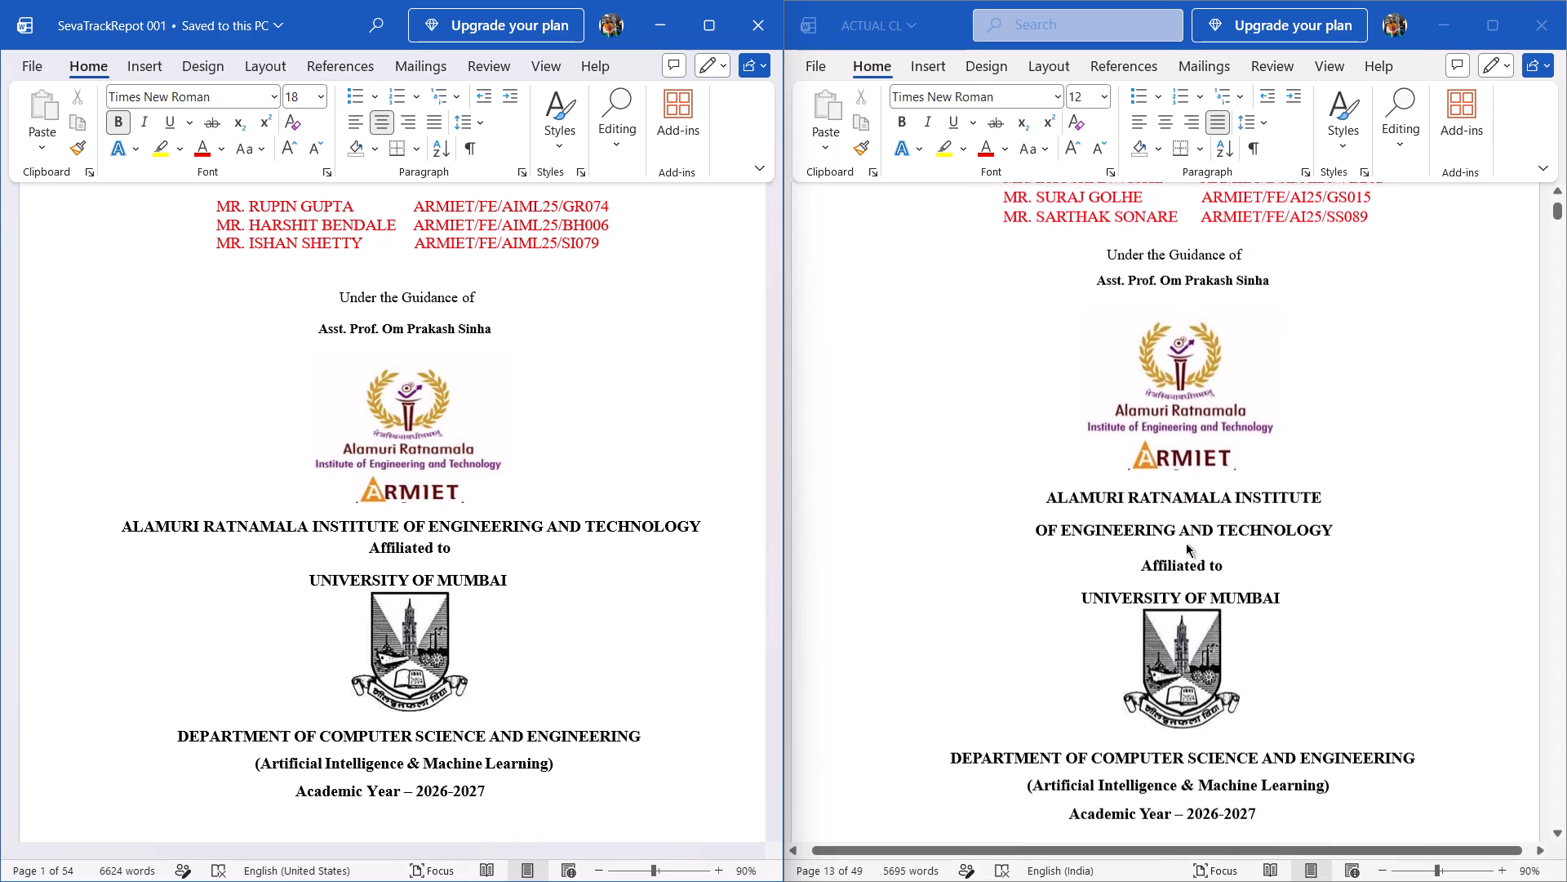
{"action": "scroll", "coordinate": [654, 572], "scroll_direction": "down", "scroll_amount": 2}
{"action": "scroll", "coordinate": [654, 572], "scroll_direction": "up", "scroll_amount": 1}
{"action": "scroll", "coordinate": [654, 572], "scroll_direction": "down", "scroll_amount": 1}
{"action": "scroll", "coordinate": [654, 572], "scroll_direction": "up", "scroll_amount": 1}
{"action": "scroll", "coordinate": [654, 572], "scroll_direction": "down", "scroll_amount": 1}
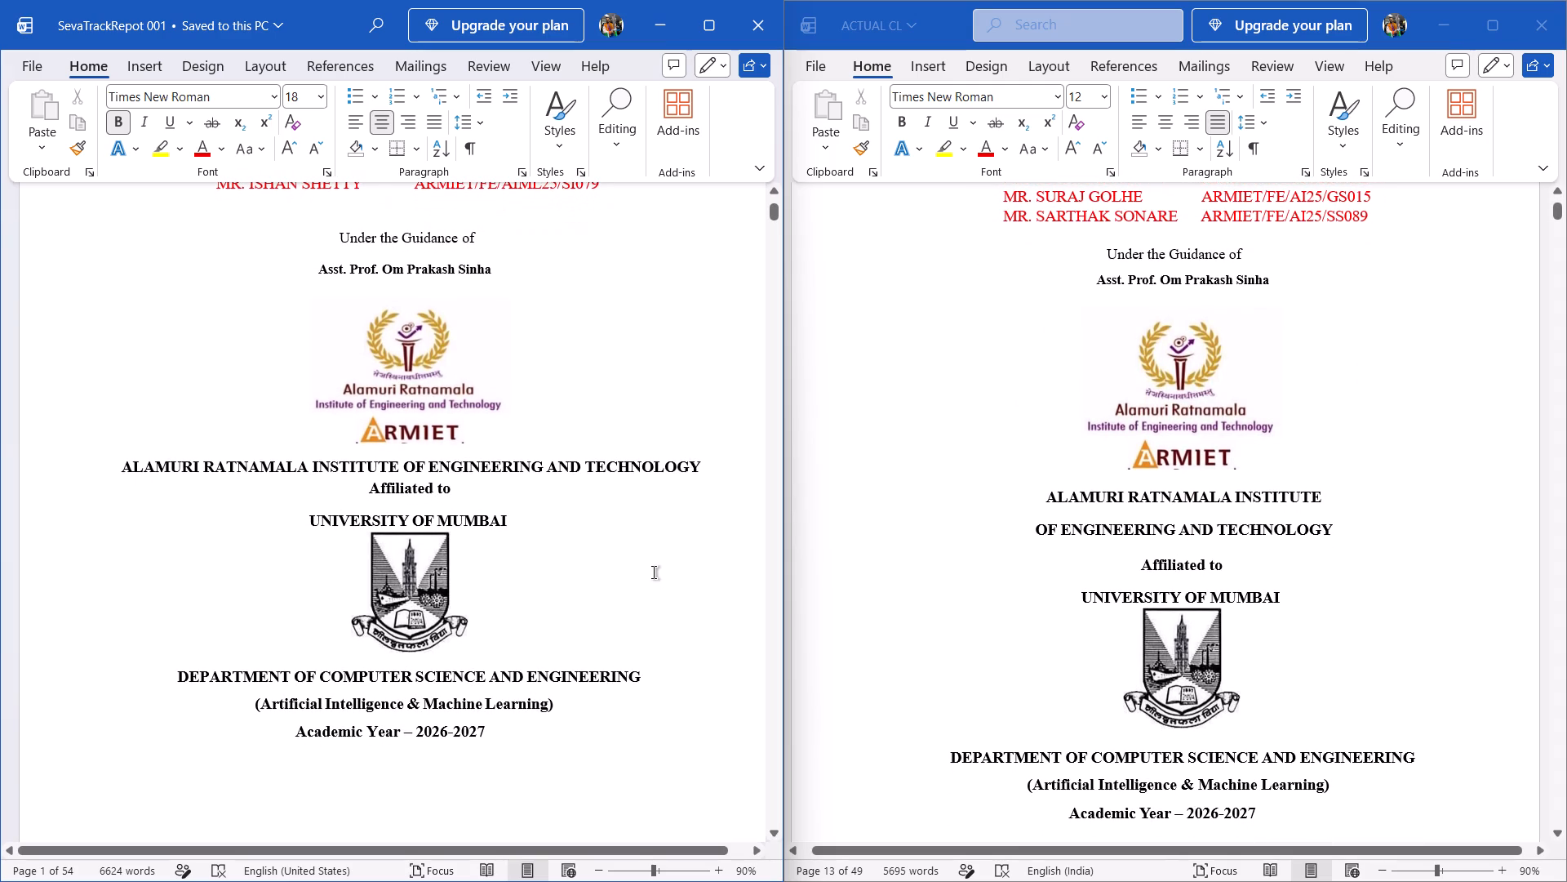
{"action": "scroll", "coordinate": [654, 572], "scroll_direction": "down", "scroll_amount": 2}
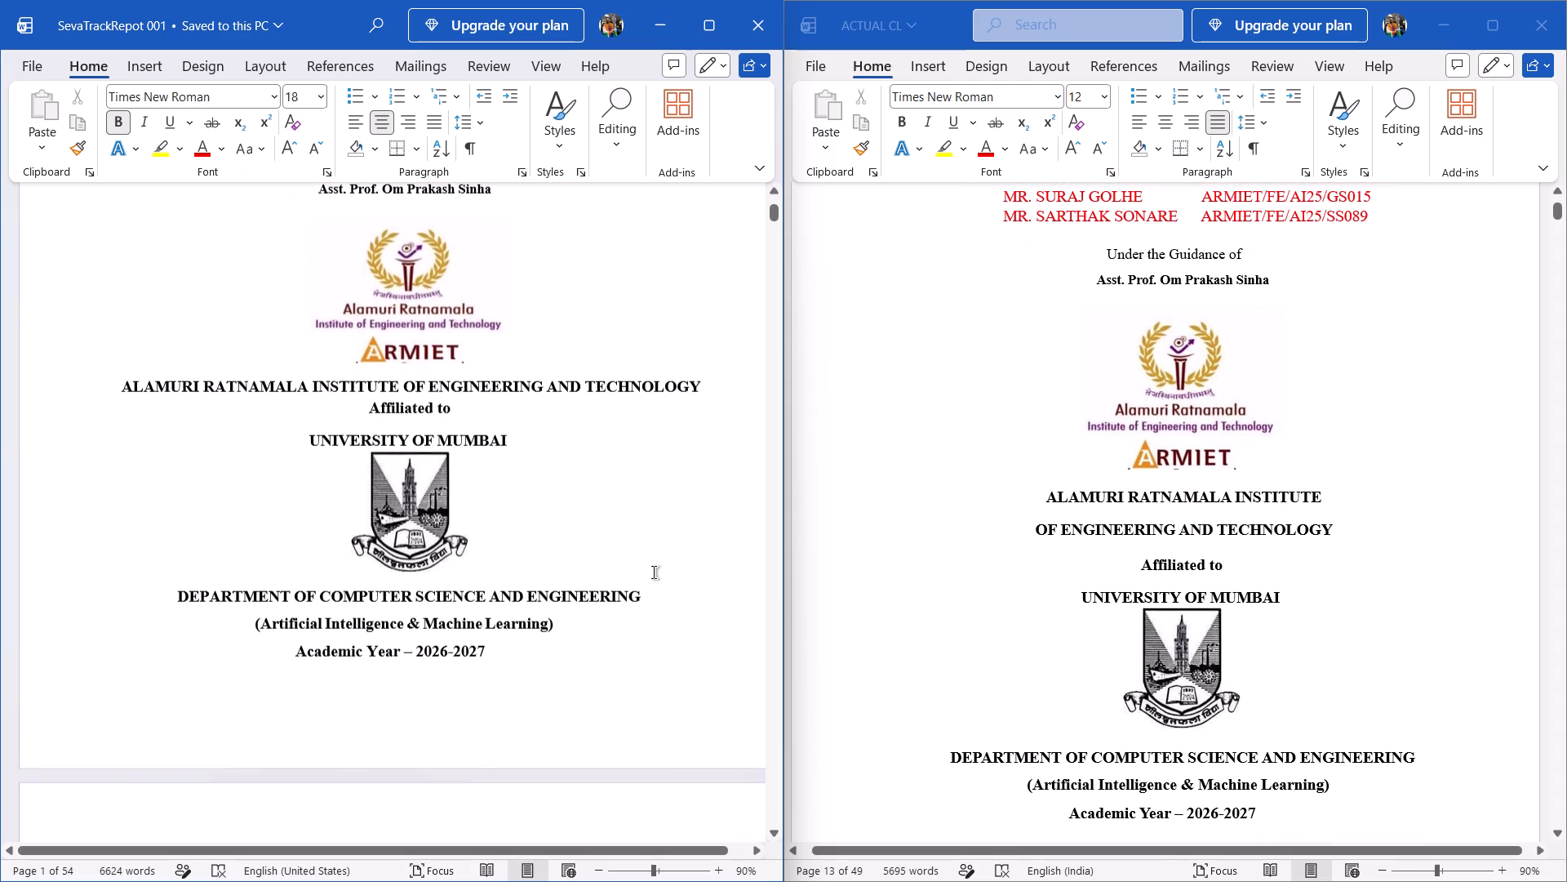
Insert a space after "Mr." before the first two students' names in the CARLAB report's Certificate paragraph.
{"action": "scroll", "coordinate": [654, 572], "scroll_direction": "down", "scroll_amount": 5}
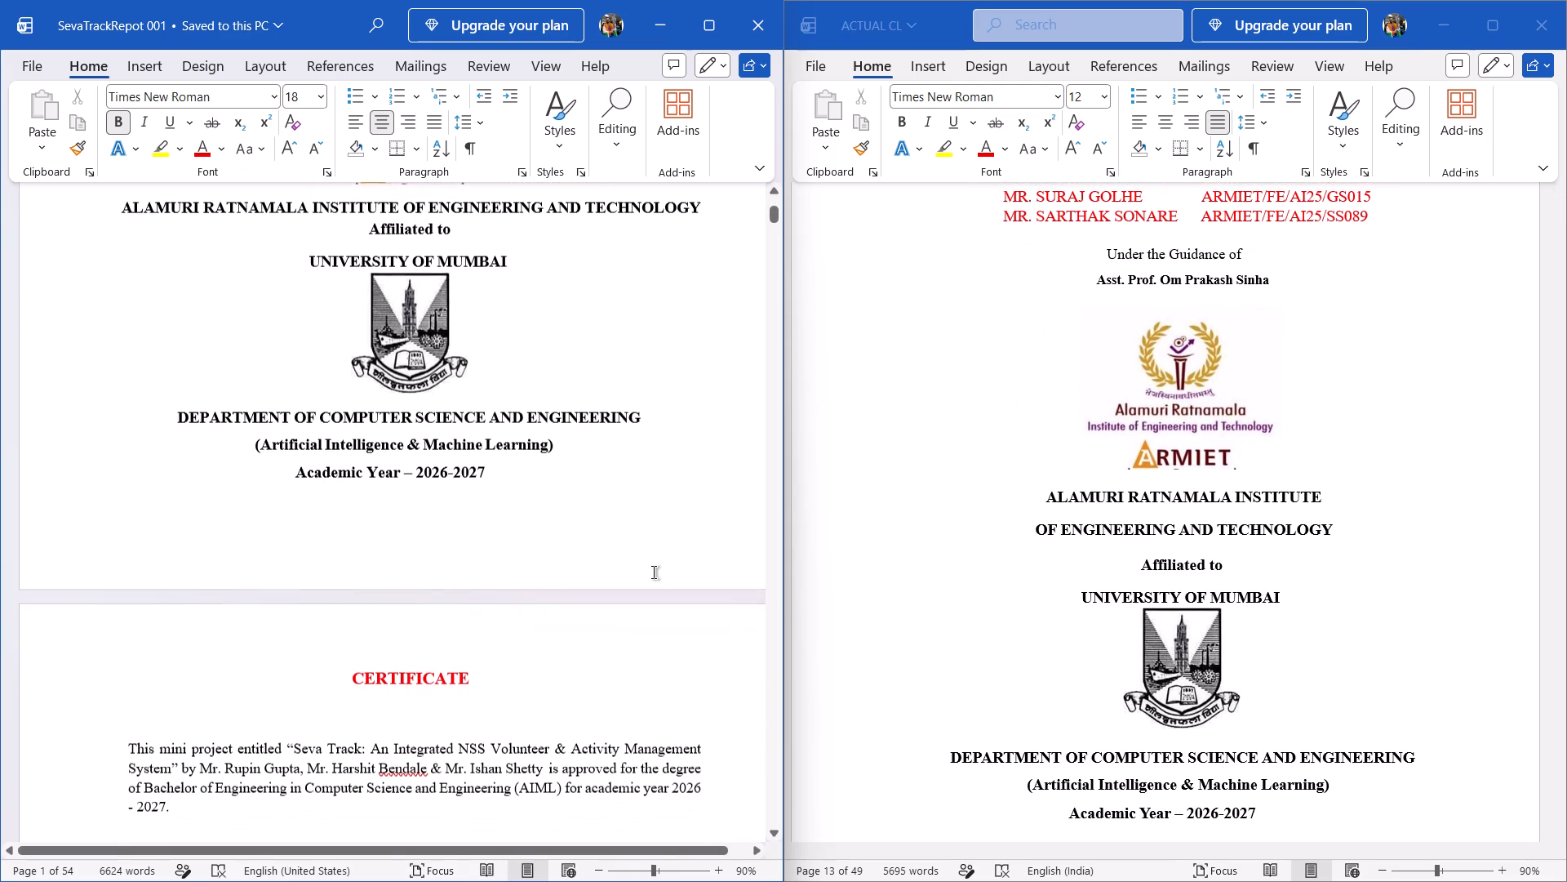
{"action": "scroll", "coordinate": [1148, 527], "scroll_direction": "down", "scroll_amount": 12}
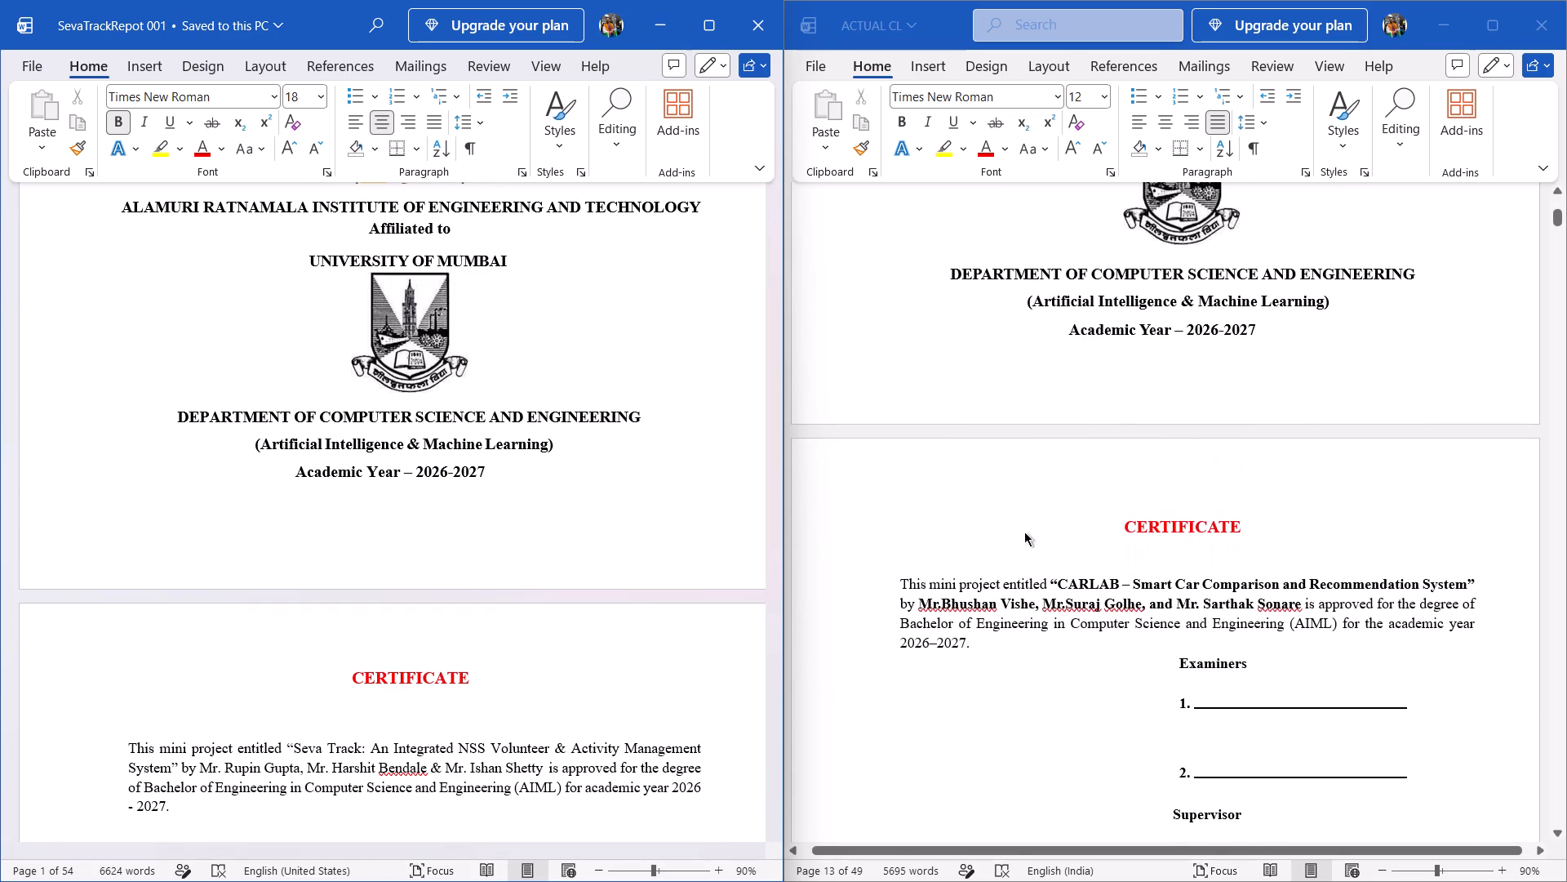
{"action": "scroll", "coordinate": [673, 583], "scroll_direction": "down", "scroll_amount": 9}
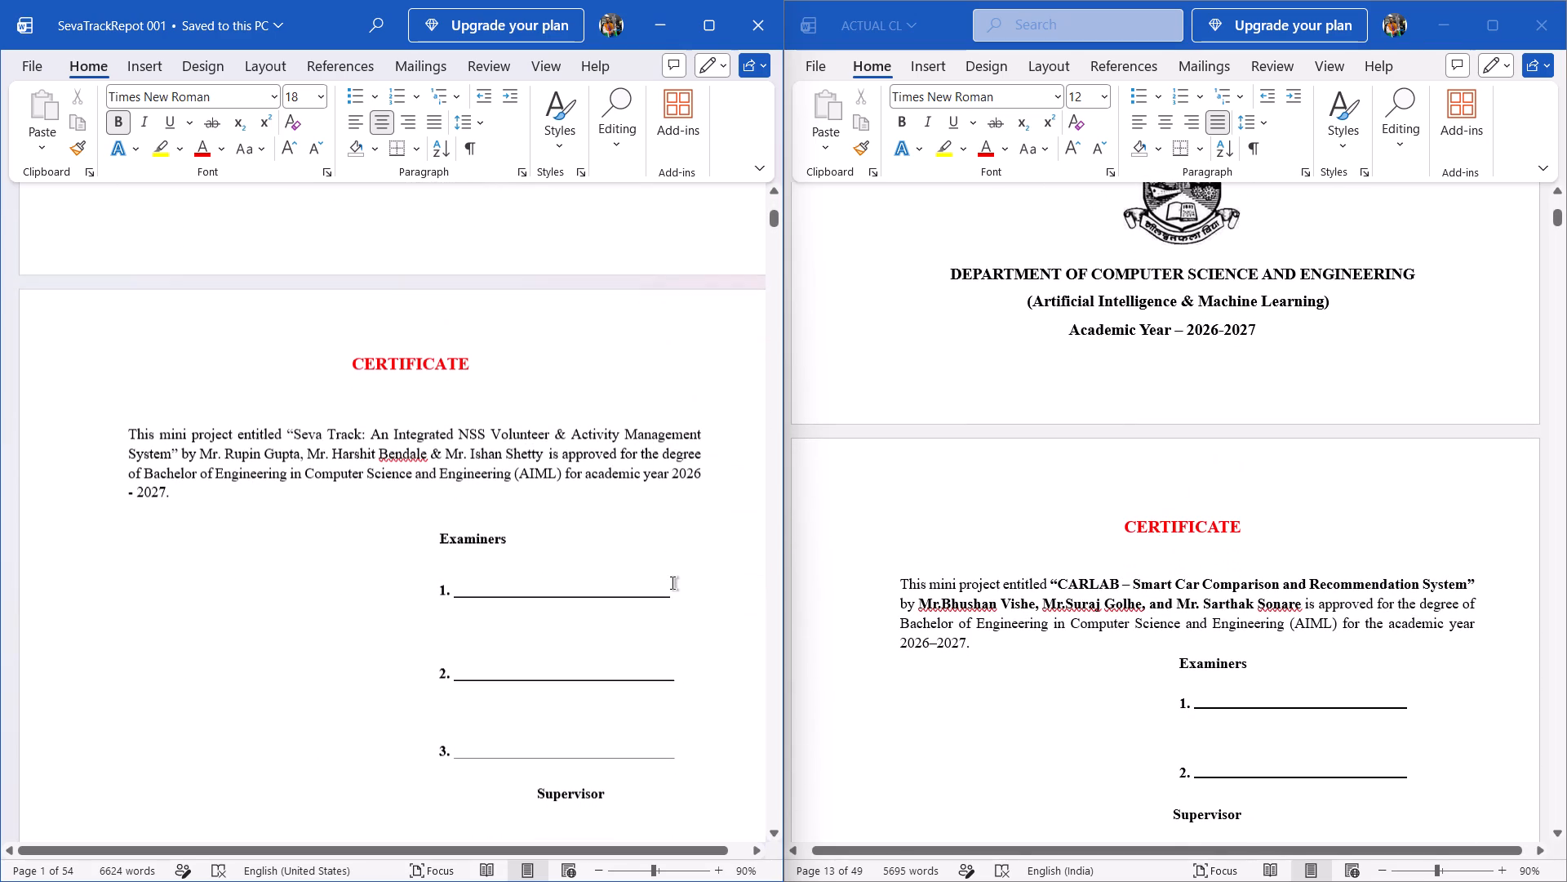
{"action": "scroll", "coordinate": [855, 674], "scroll_direction": "down", "scroll_amount": 3}
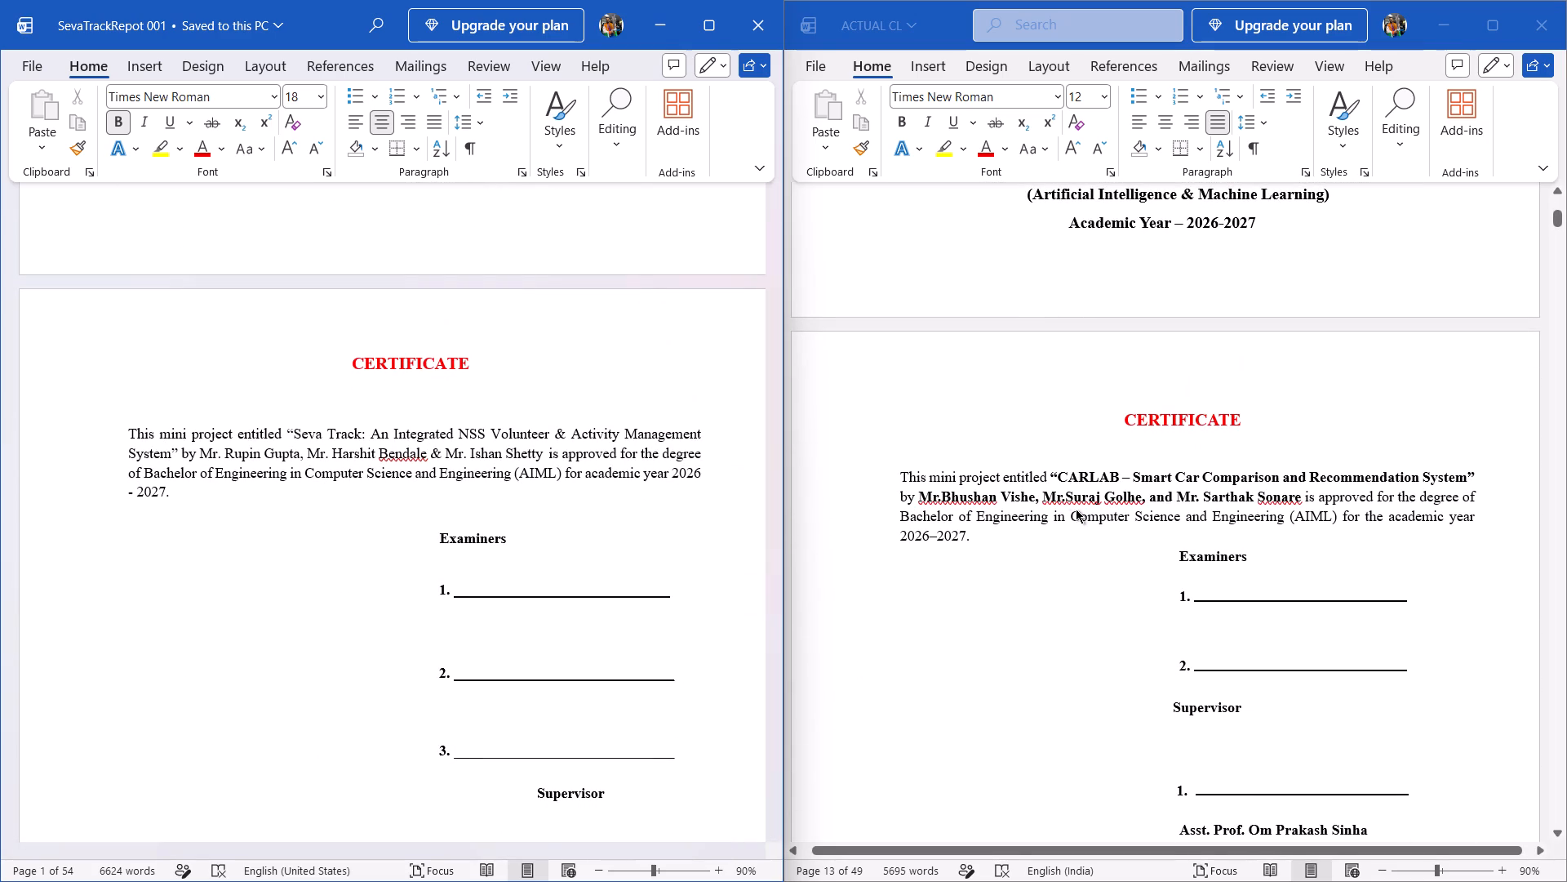
{"action": "left_click", "coordinate": [946, 501]}
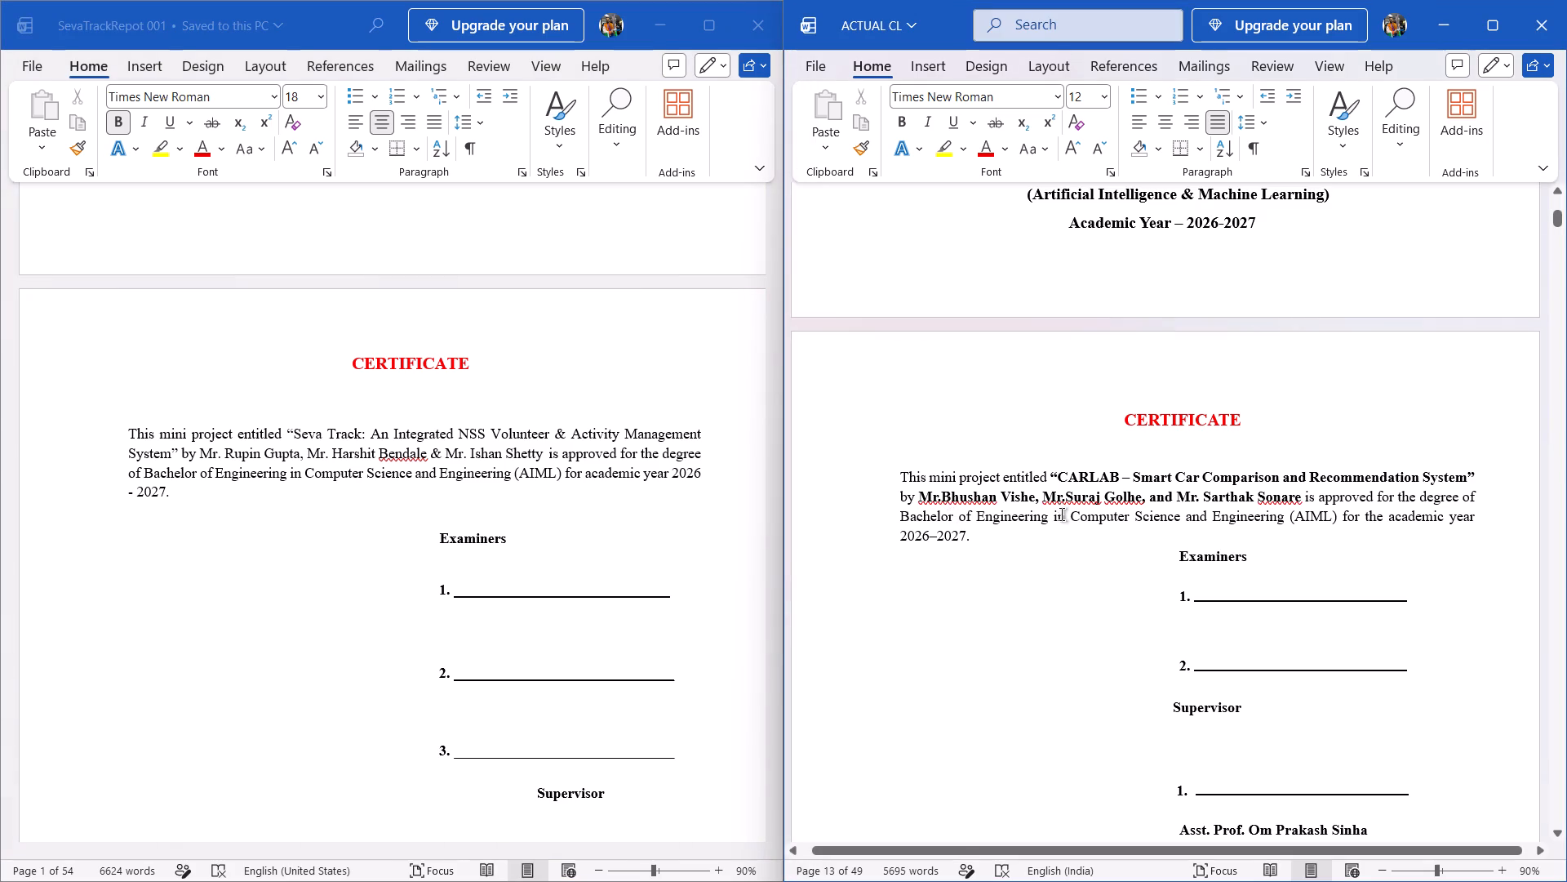
{"action": "left_click", "coordinate": [946, 497]}
{"action": "key", "text": "Left"}
{"action": "key", "text": "space"}
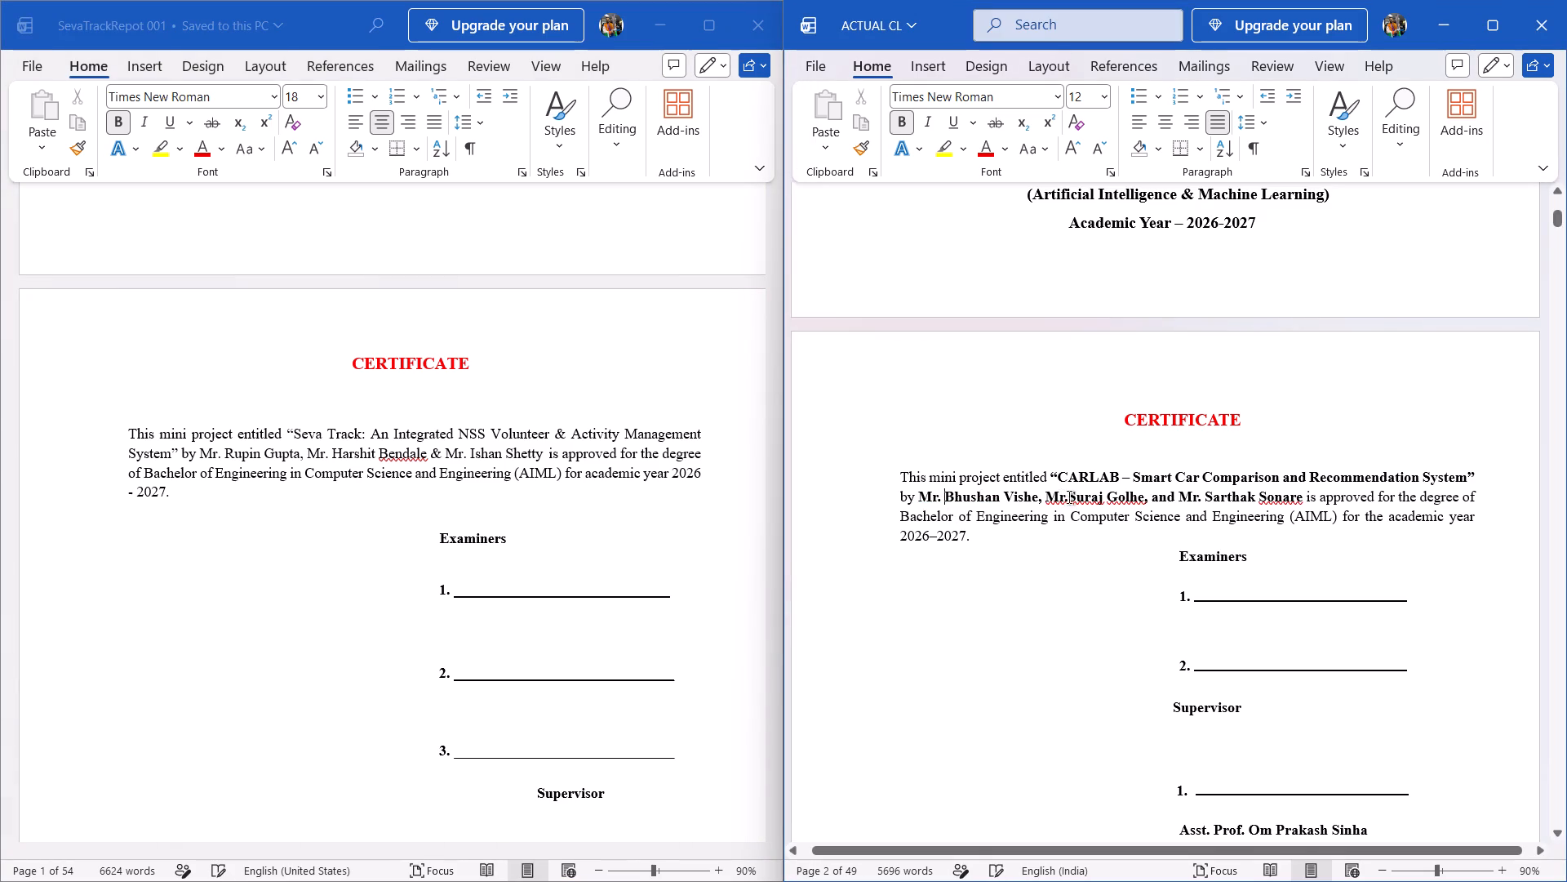
{"action": "left_click", "coordinate": [1071, 496]}
{"action": "key", "text": "space"}
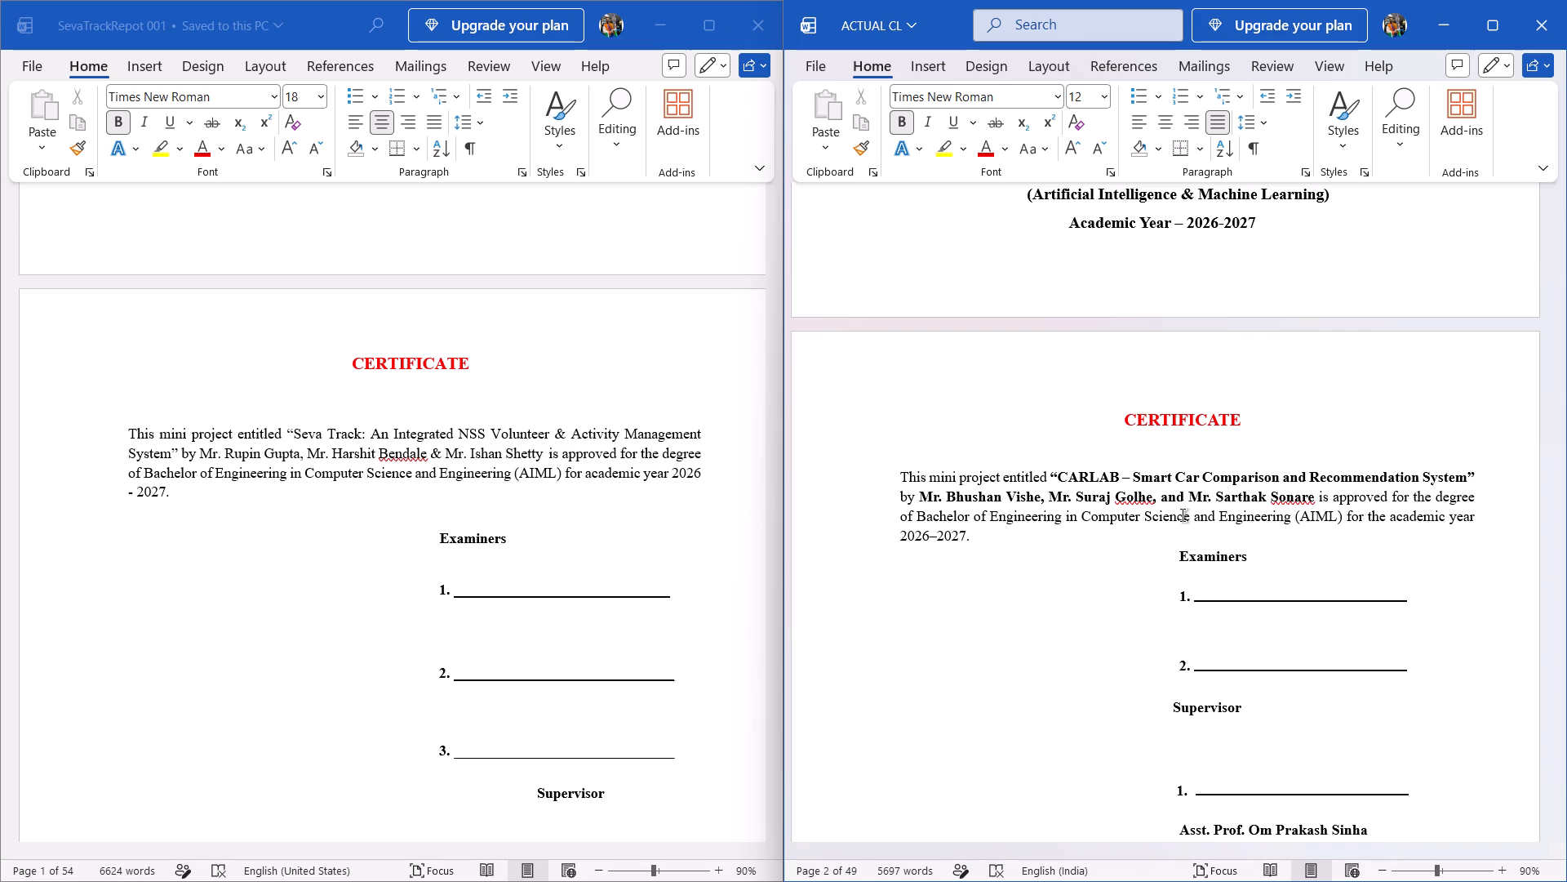
Compare the Certificate signature area and Declaration page of the CARLAB report with those of the SevaTrack report.
{"action": "scroll", "coordinate": [1311, 588], "scroll_direction": "down", "scroll_amount": 9}
{"action": "scroll", "coordinate": [1311, 588], "scroll_direction": "up", "scroll_amount": 1}
{"action": "scroll", "coordinate": [1311, 588], "scroll_direction": "down", "scroll_amount": 3}
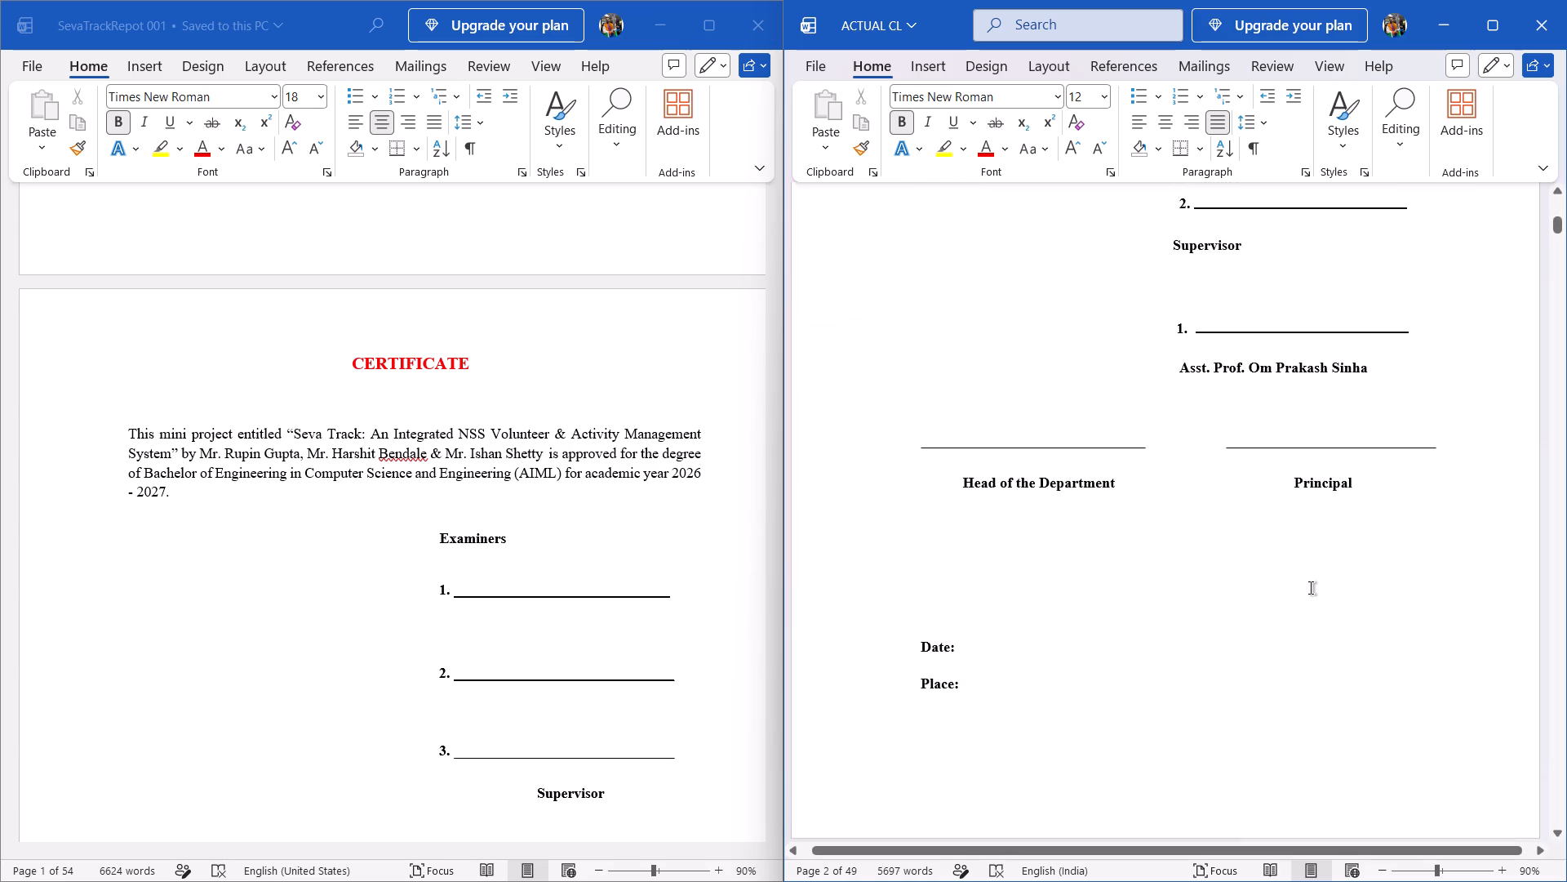
{"action": "scroll", "coordinate": [1311, 588], "scroll_direction": "down", "scroll_amount": 1}
{"action": "scroll", "coordinate": [1311, 588], "scroll_direction": "up", "scroll_amount": 1}
{"action": "scroll", "coordinate": [1311, 588], "scroll_direction": "down", "scroll_amount": 1}
{"action": "scroll", "coordinate": [1204, 408], "scroll_direction": "down", "scroll_amount": 3}
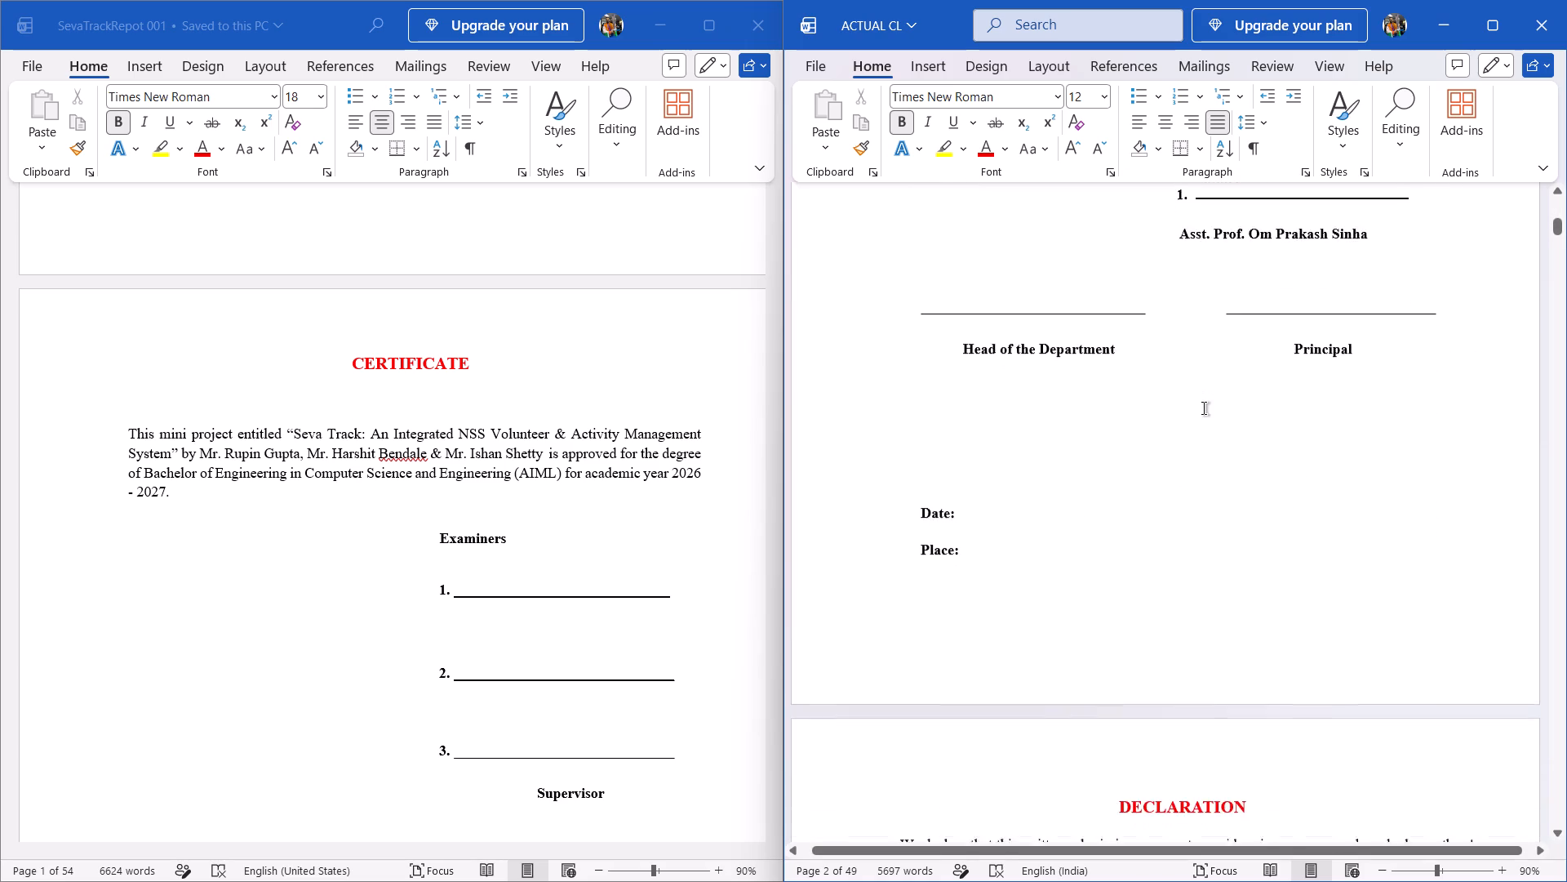
{"action": "scroll", "coordinate": [1204, 408], "scroll_direction": "down", "scroll_amount": 10}
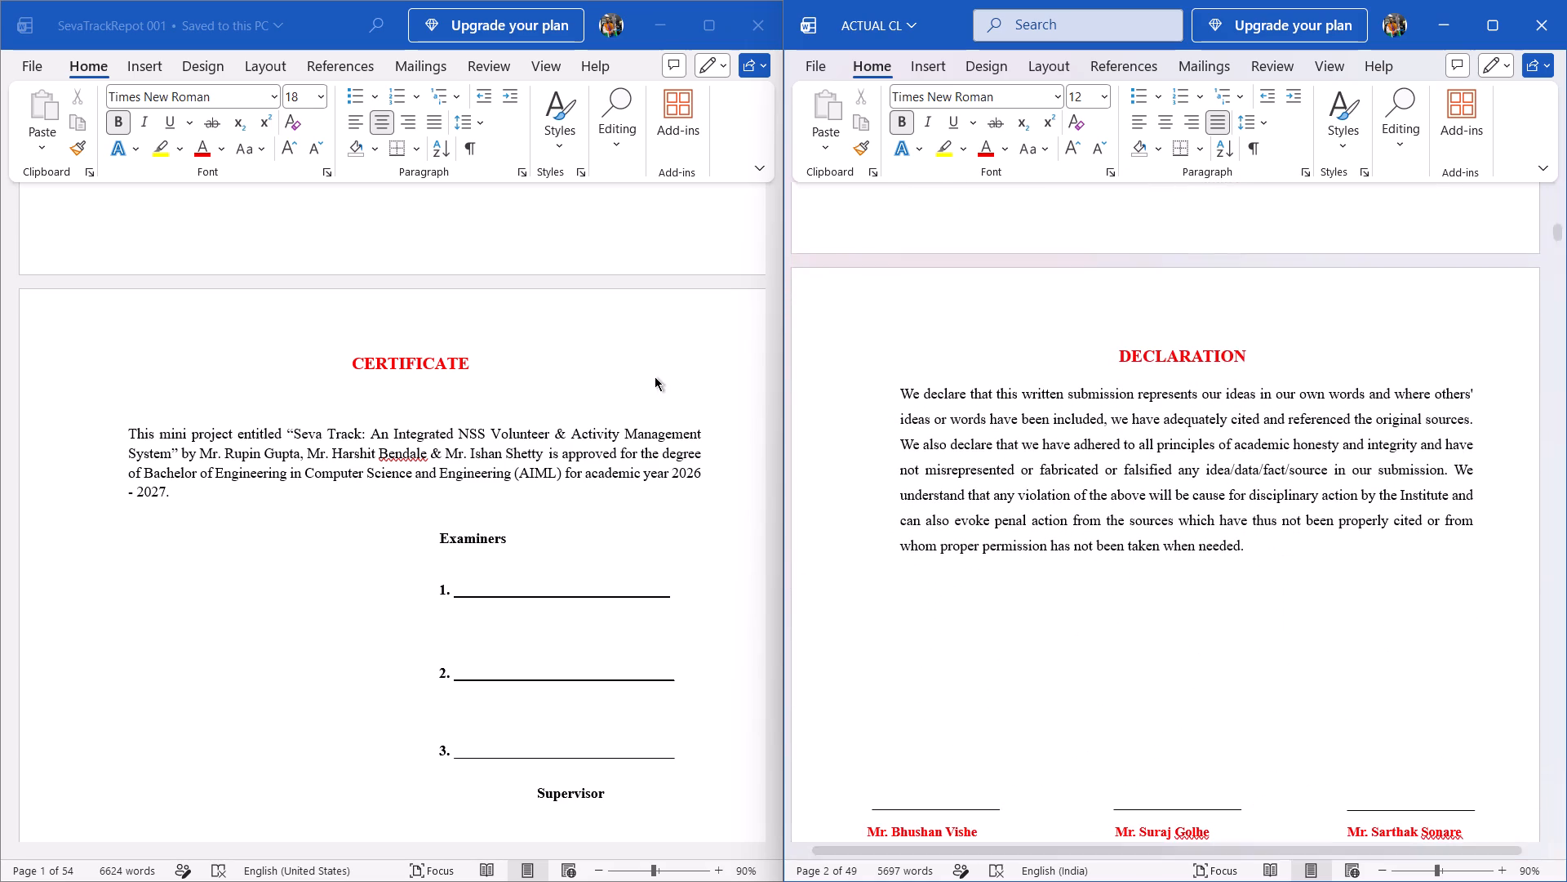
{"action": "scroll", "coordinate": [655, 376], "scroll_direction": "down", "scroll_amount": 20}
{"action": "scroll", "coordinate": [655, 376], "scroll_direction": "down", "scroll_amount": 1}
{"action": "scroll", "coordinate": [597, 490], "scroll_direction": "down", "scroll_amount": 1}
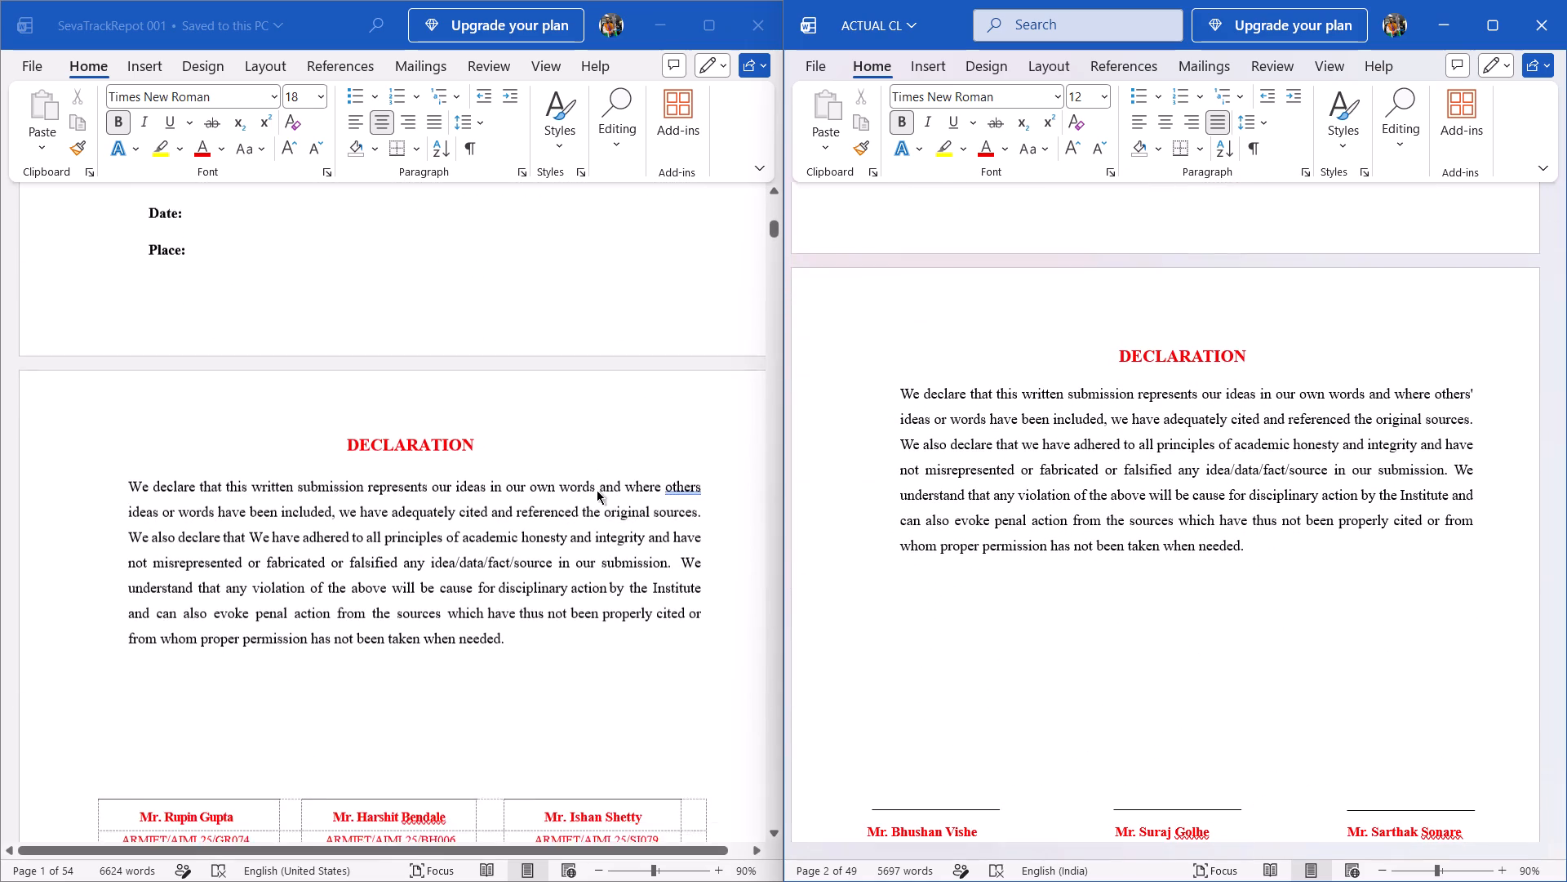
{"action": "scroll", "coordinate": [597, 490], "scroll_direction": "down", "scroll_amount": 17}
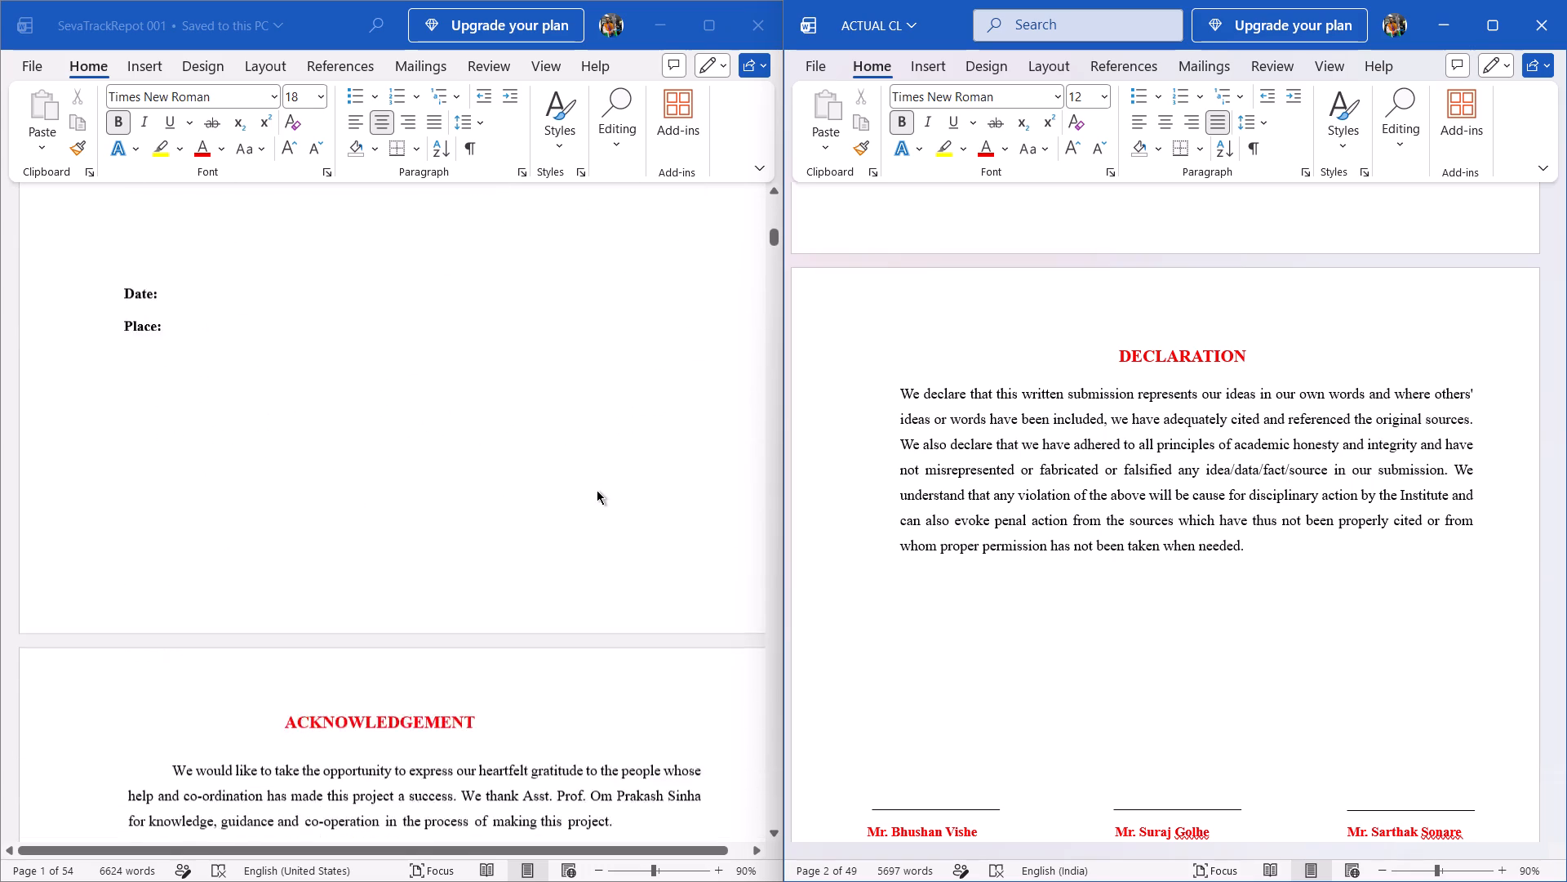
{"action": "scroll", "coordinate": [597, 490], "scroll_direction": "down", "scroll_amount": 5}
{"action": "scroll", "coordinate": [597, 490], "scroll_direction": "up", "scroll_amount": 1}
{"action": "scroll", "coordinate": [597, 490], "scroll_direction": "down", "scroll_amount": 1}
{"action": "scroll", "coordinate": [1099, 649], "scroll_direction": "down", "scroll_amount": 4}
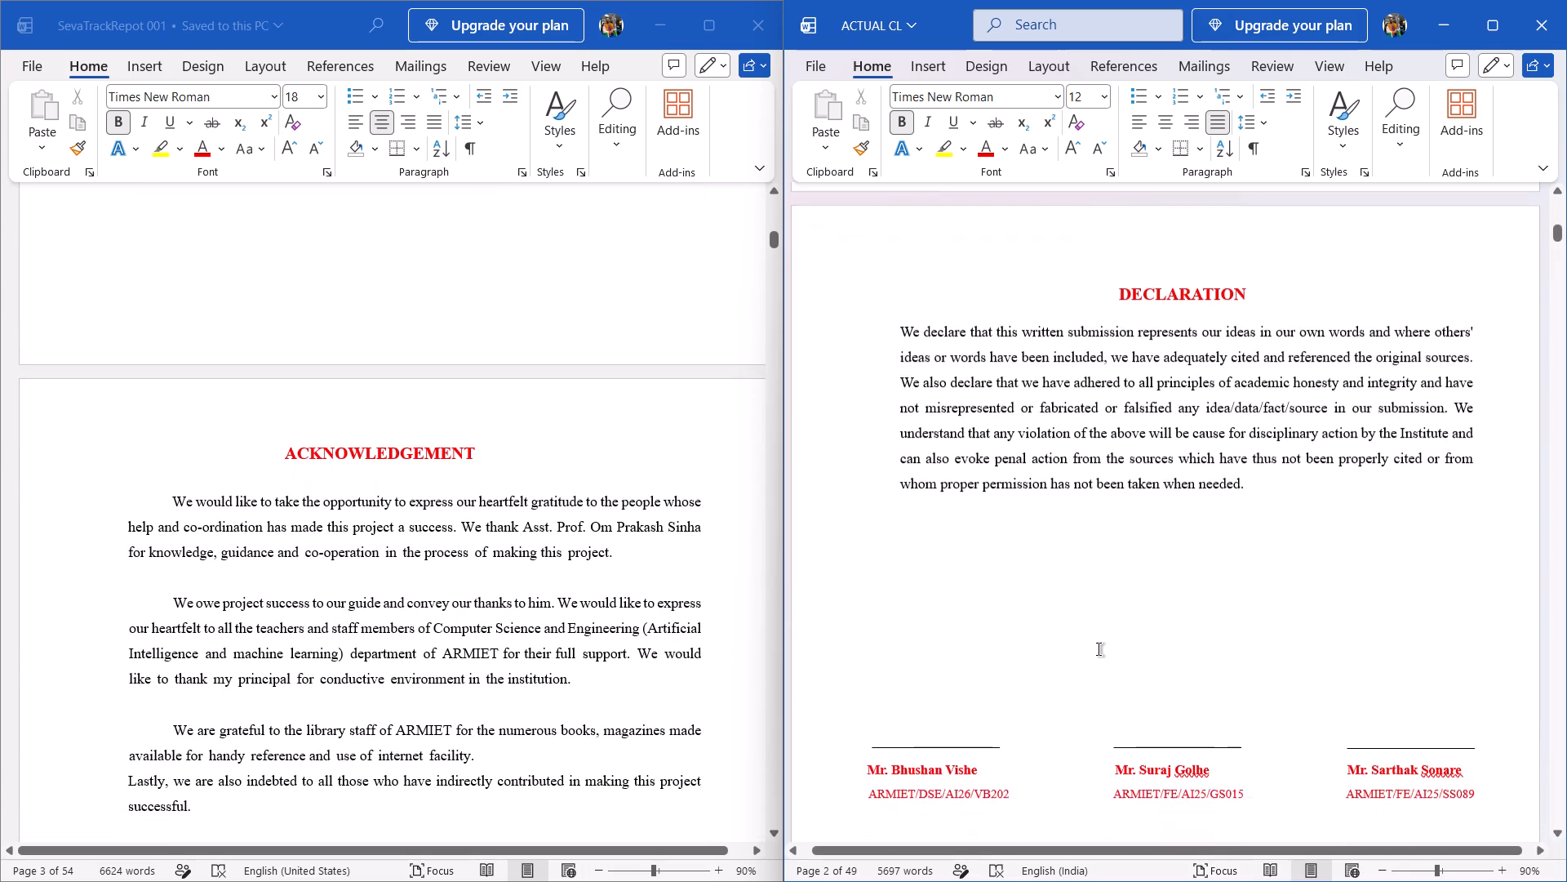
Insert a blank line after each of the first two Acknowledgement paragraphs in the CARLAB report, matching the SevaTrack layout.
{"action": "scroll", "coordinate": [1099, 649], "scroll_direction": "down", "scroll_amount": 17}
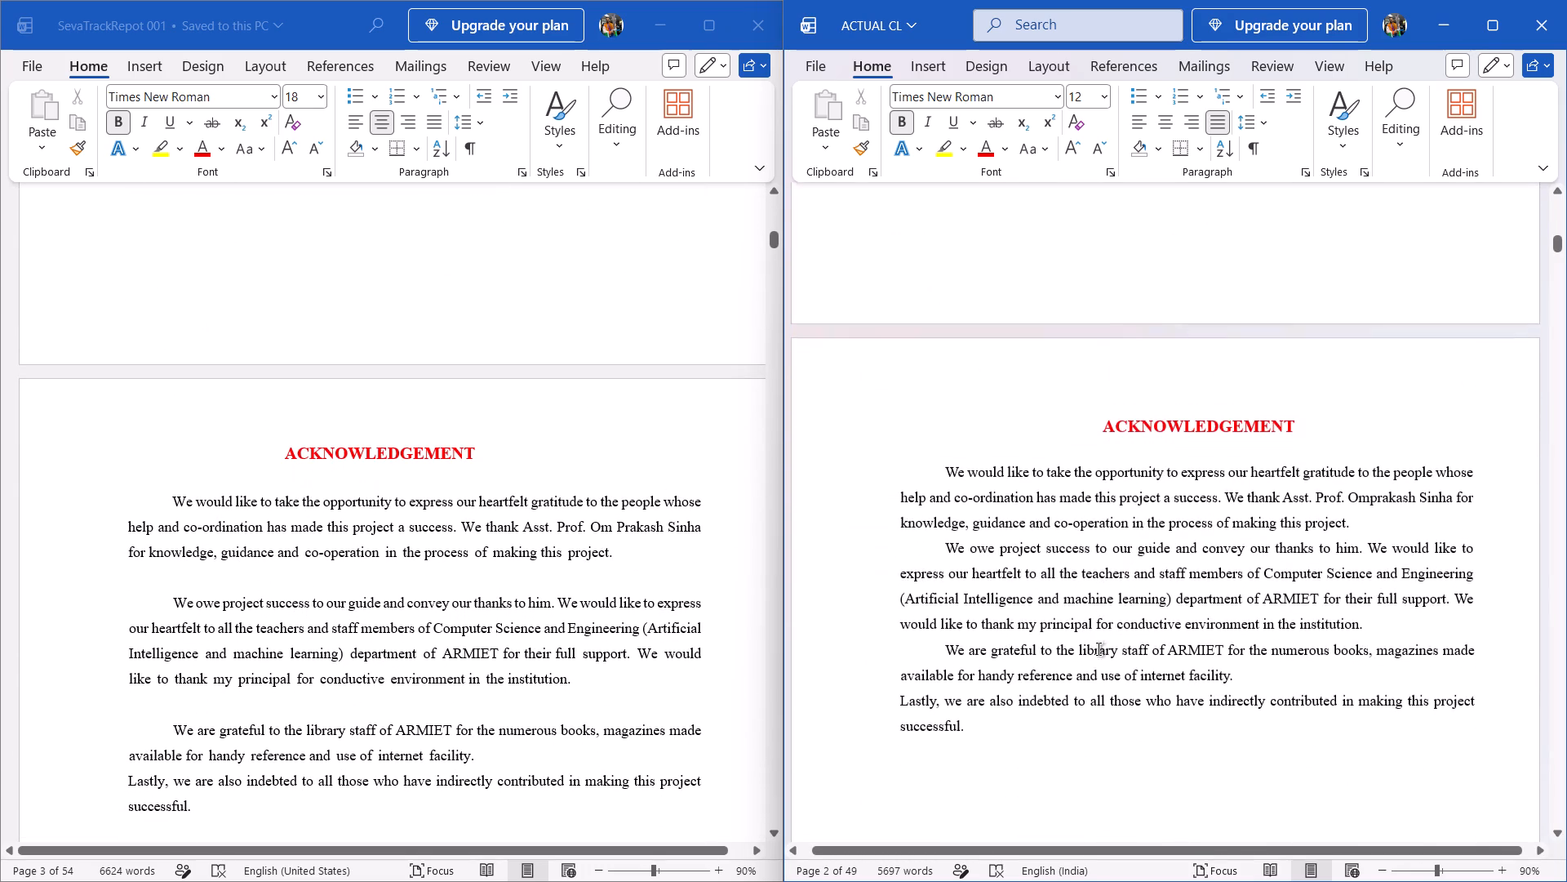
{"action": "scroll", "coordinate": [1099, 649], "scroll_direction": "down", "scroll_amount": 1}
{"action": "scroll", "coordinate": [1099, 649], "scroll_direction": "up", "scroll_amount": 1}
{"action": "scroll", "coordinate": [1099, 649], "scroll_direction": "down", "scroll_amount": 1}
{"action": "scroll", "coordinate": [1204, 627], "scroll_direction": "left", "scroll_amount": 1}
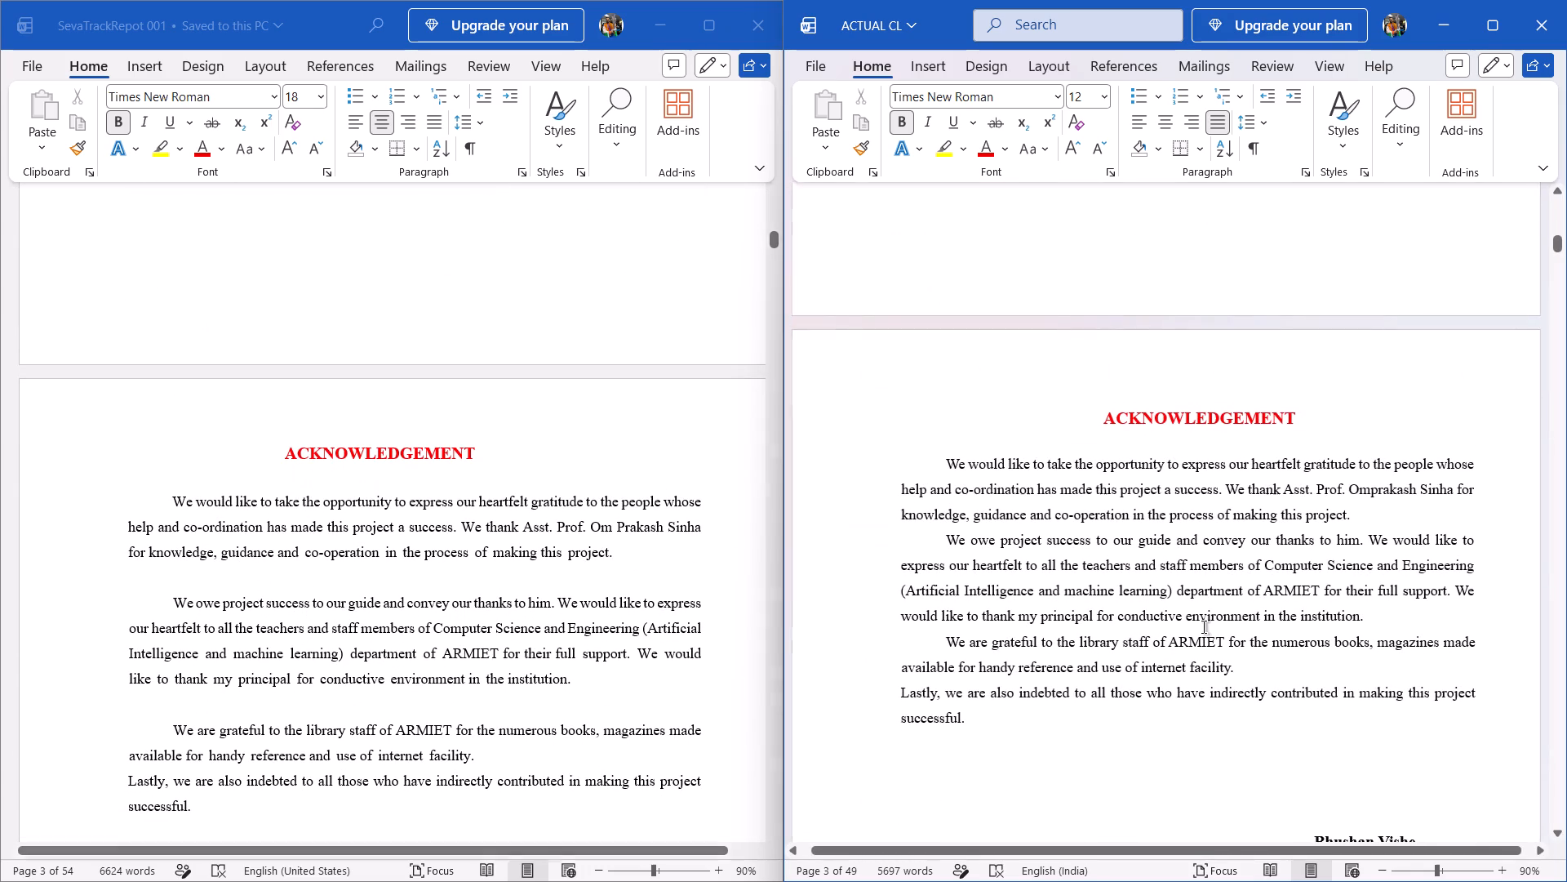
{"action": "scroll", "coordinate": [775, 606], "scroll_direction": "down", "scroll_amount": 4}
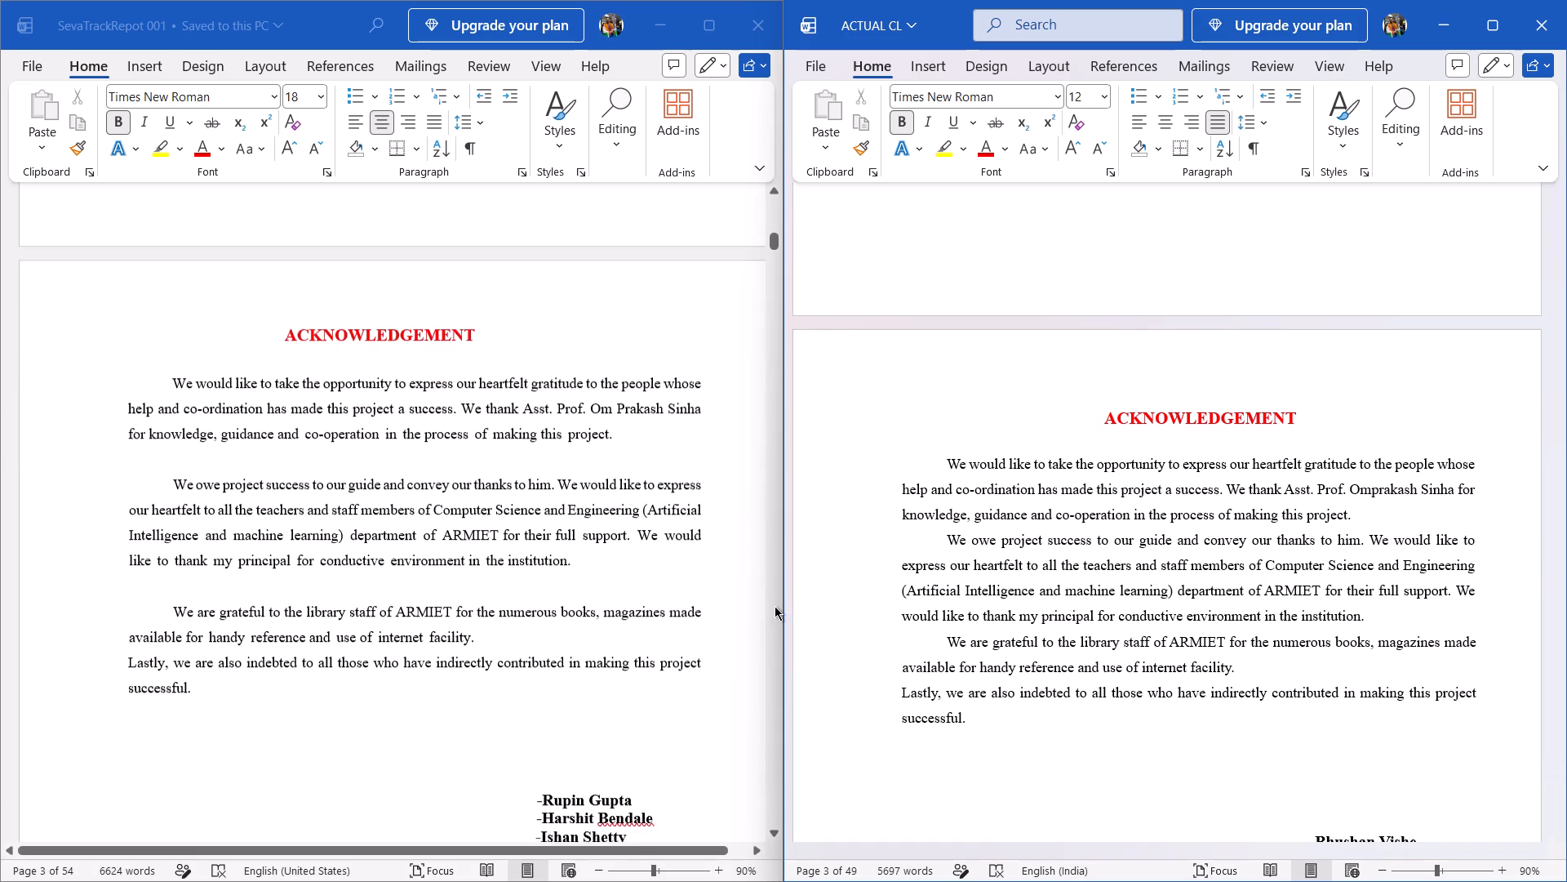
{"action": "scroll", "coordinate": [775, 606], "scroll_direction": "down", "scroll_amount": 2}
{"action": "scroll", "coordinate": [775, 606], "scroll_direction": "up", "scroll_amount": 1}
{"action": "scroll", "coordinate": [775, 606], "scroll_direction": "down", "scroll_amount": 1}
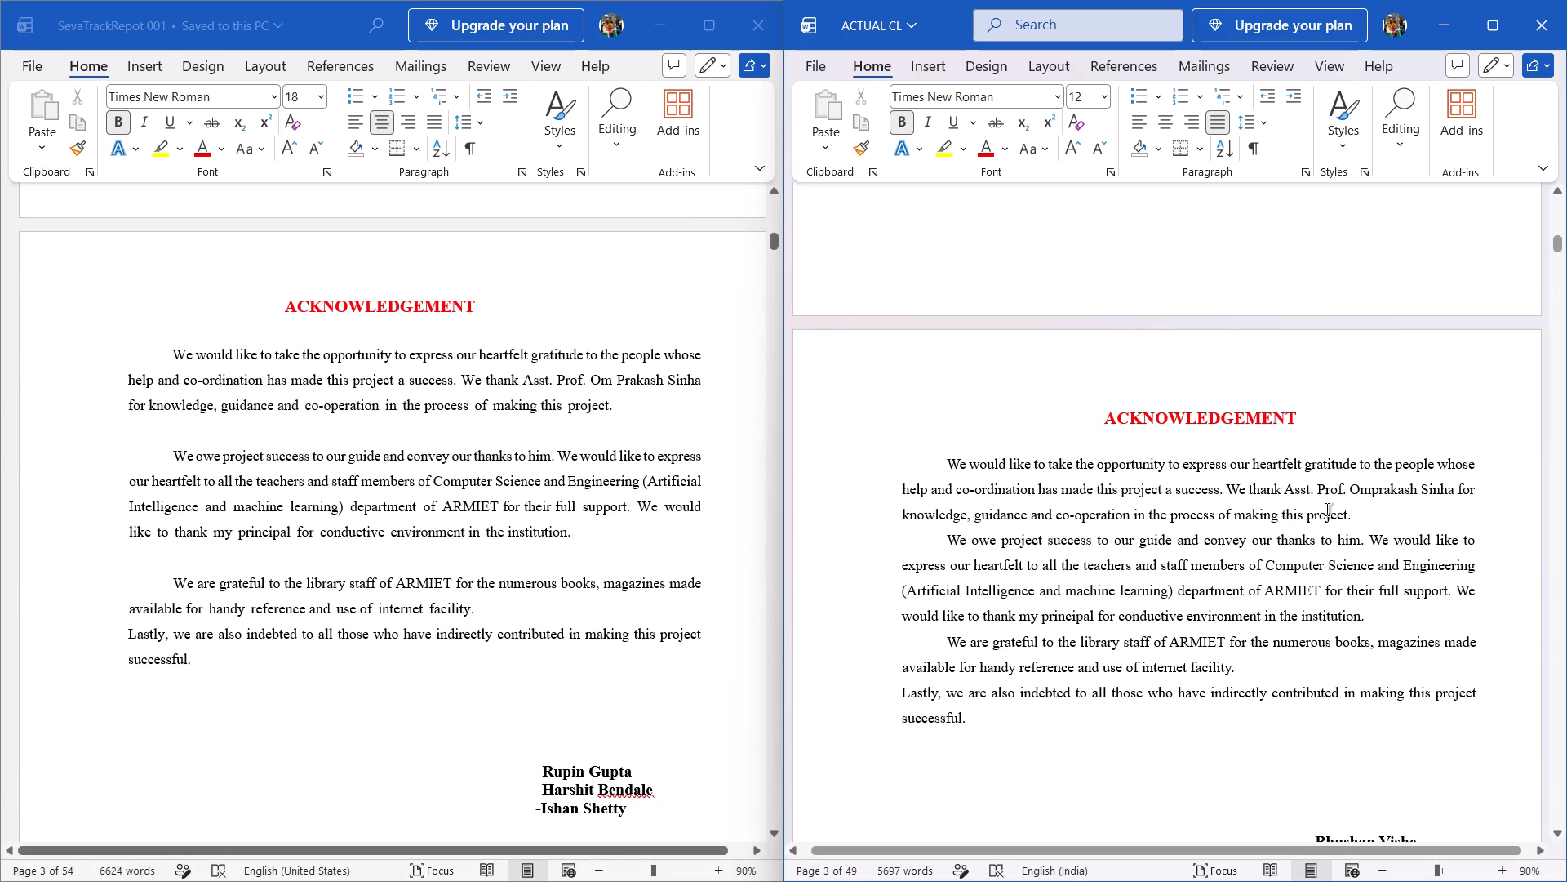
{"action": "left_click", "coordinate": [1363, 513]}
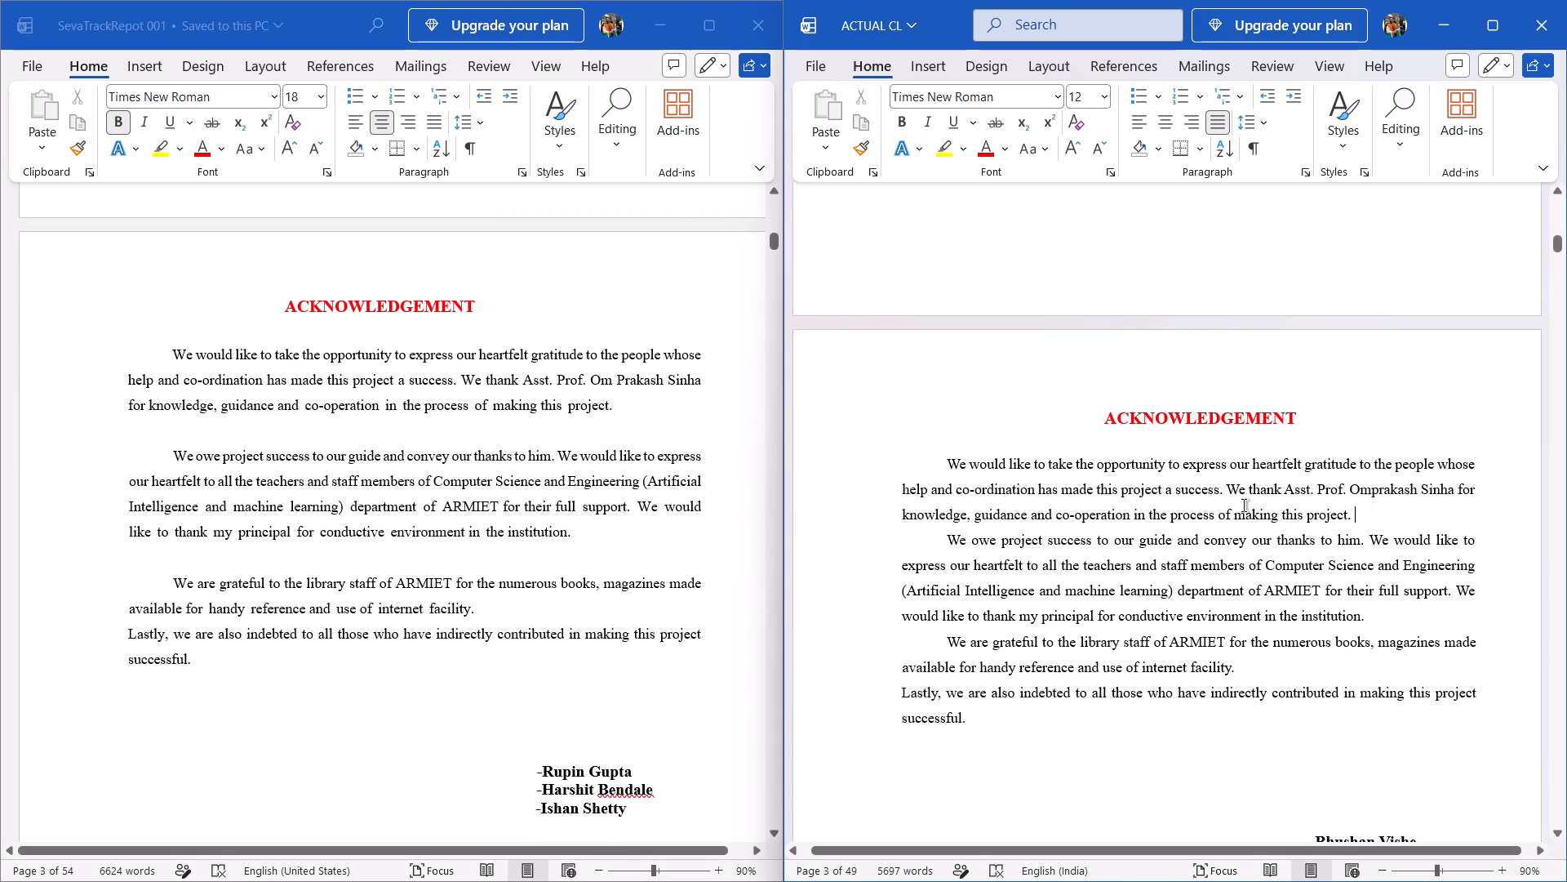
{"action": "scroll", "coordinate": [675, 556], "scroll_direction": "down", "scroll_amount": 2}
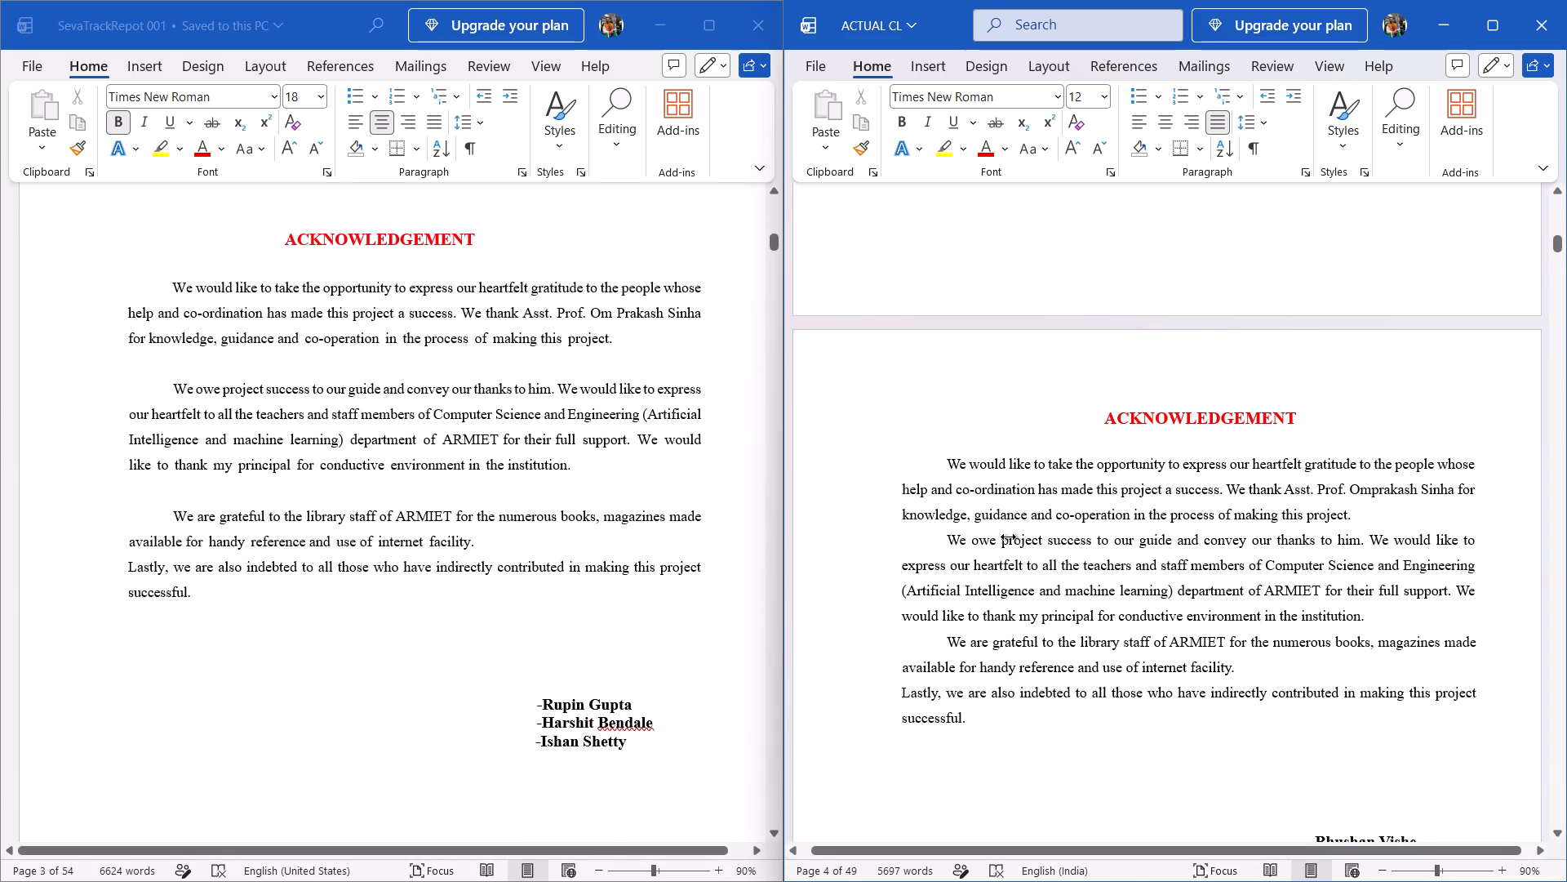
{"action": "scroll", "coordinate": [1008, 537], "scroll_direction": "left", "scroll_amount": 1}
{"action": "scroll", "coordinate": [1008, 537], "scroll_direction": "right", "scroll_amount": 1}
{"action": "scroll", "coordinate": [1008, 537], "scroll_direction": "left", "scroll_amount": 1}
{"action": "scroll", "coordinate": [1008, 537], "scroll_direction": "right", "scroll_amount": 1}
{"action": "scroll", "coordinate": [1008, 537], "scroll_direction": "left", "scroll_amount": 1}
{"action": "scroll", "coordinate": [1247, 560], "scroll_direction": "down", "scroll_amount": 2}
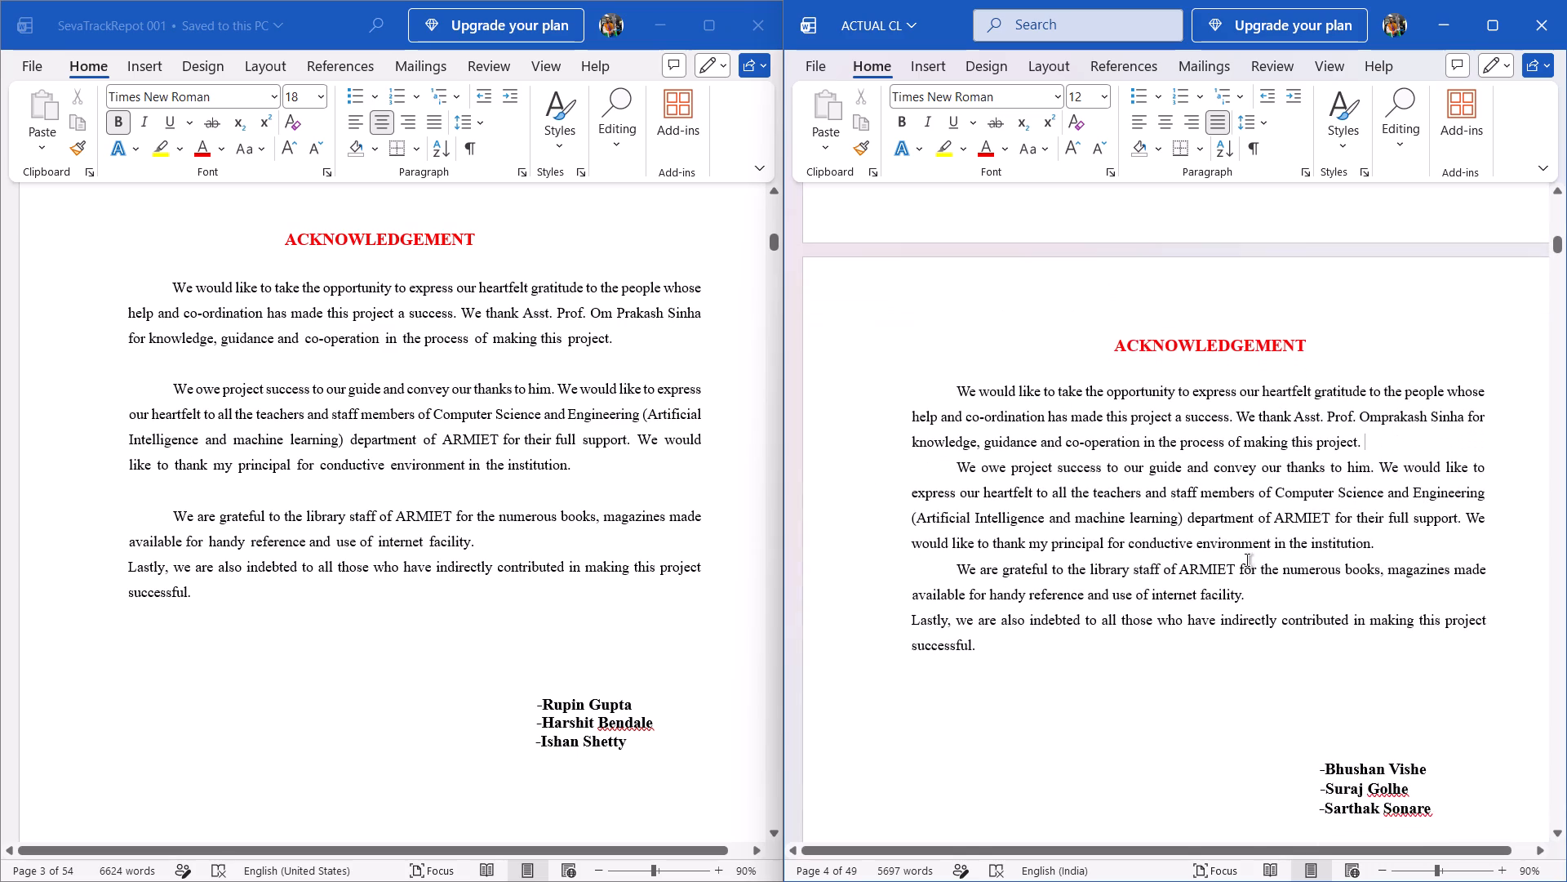
{"action": "key", "text": "Return"}
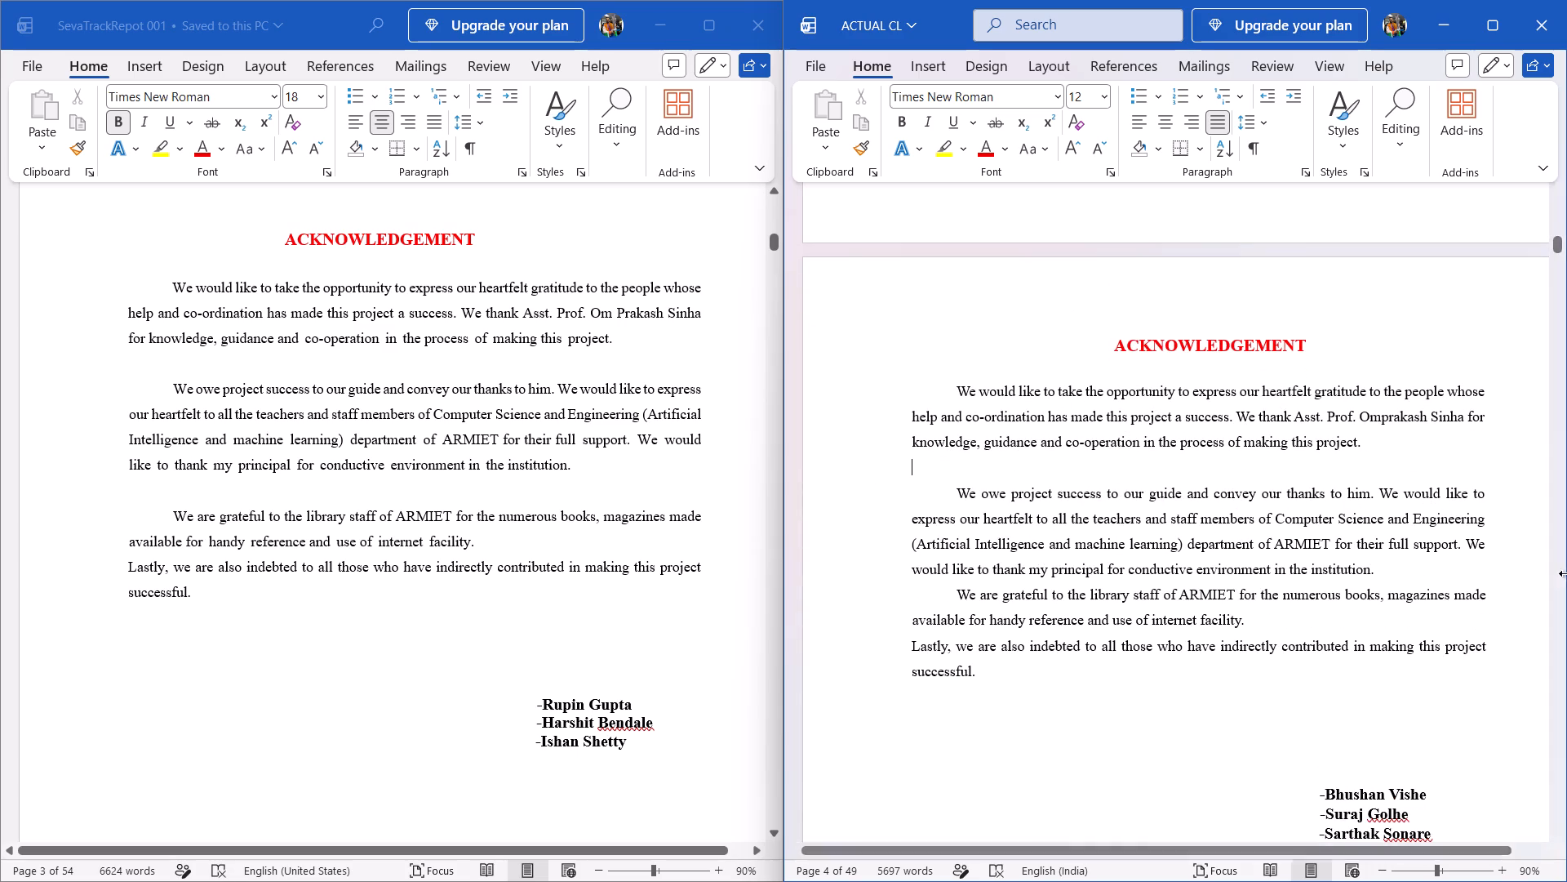
{"action": "left_click", "coordinate": [1383, 572]}
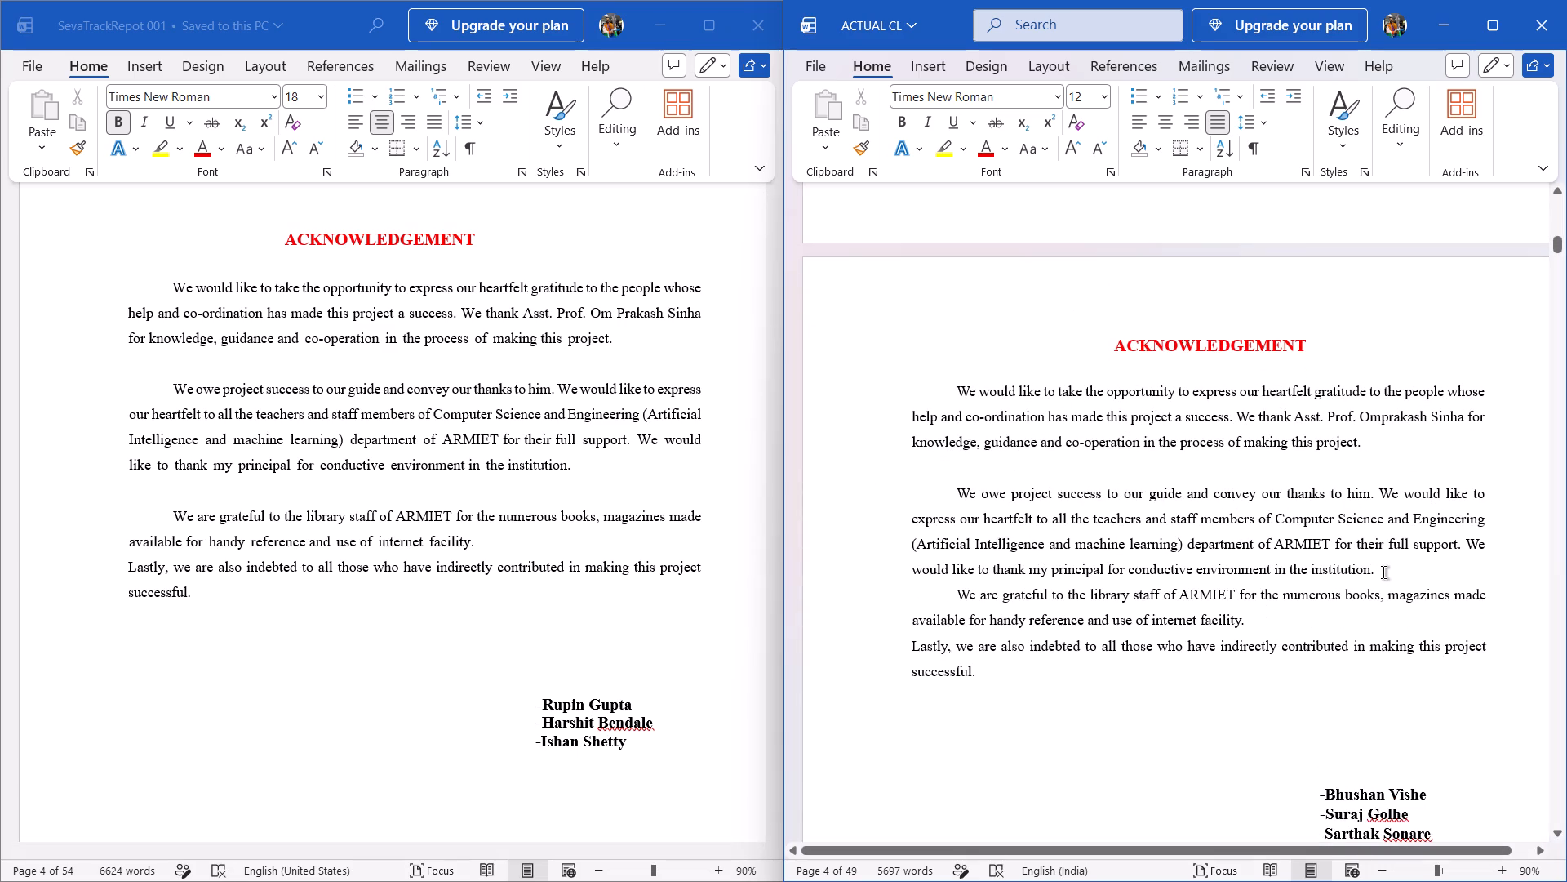
{"action": "key", "text": "Return"}
Compare the end of the Acknowledgement page and the top of the Index page in the SevaTrack and CARLAB reports.
{"action": "scroll", "coordinate": [830, 585], "scroll_direction": "down", "scroll_amount": 4}
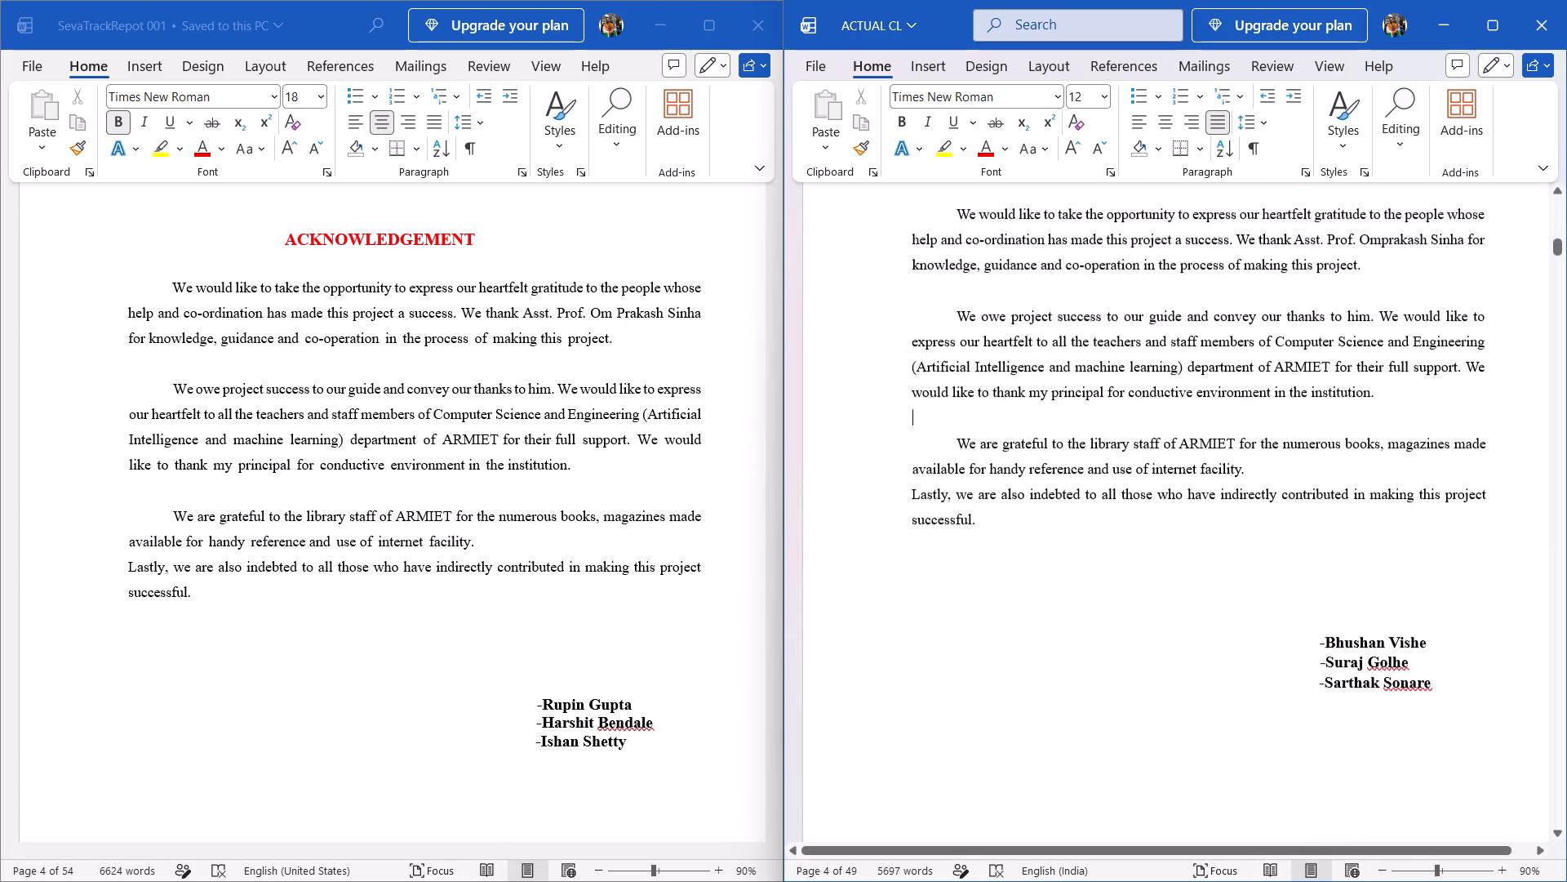
{"action": "scroll", "coordinate": [468, 632], "scroll_direction": "down", "scroll_amount": 13}
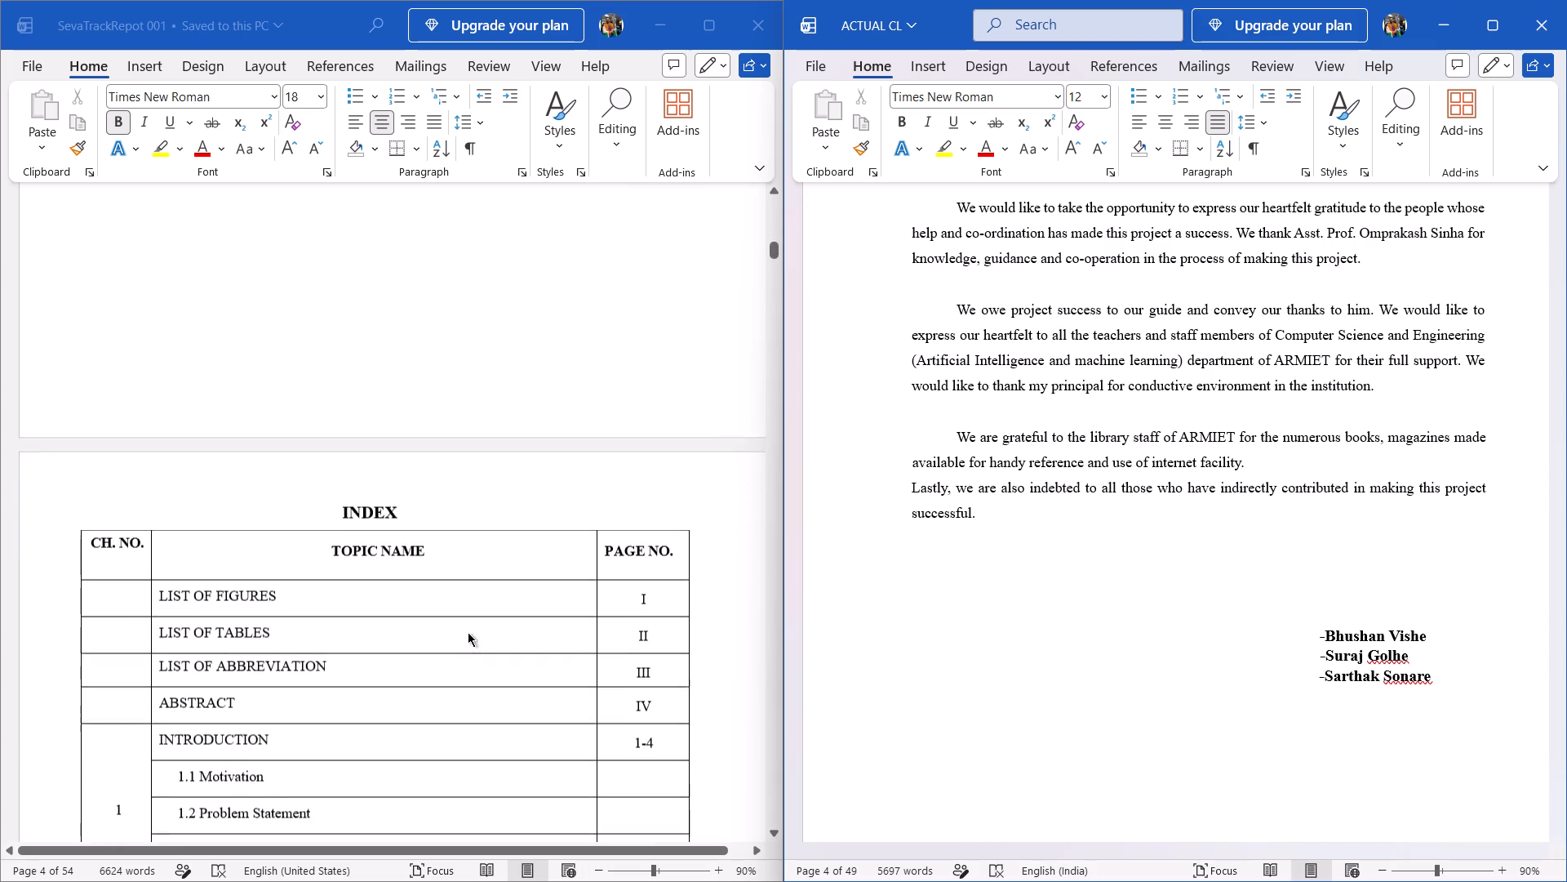
{"action": "scroll", "coordinate": [468, 632], "scroll_direction": "down", "scroll_amount": 5}
{"action": "scroll", "coordinate": [1161, 527], "scroll_direction": "down", "scroll_amount": 13}
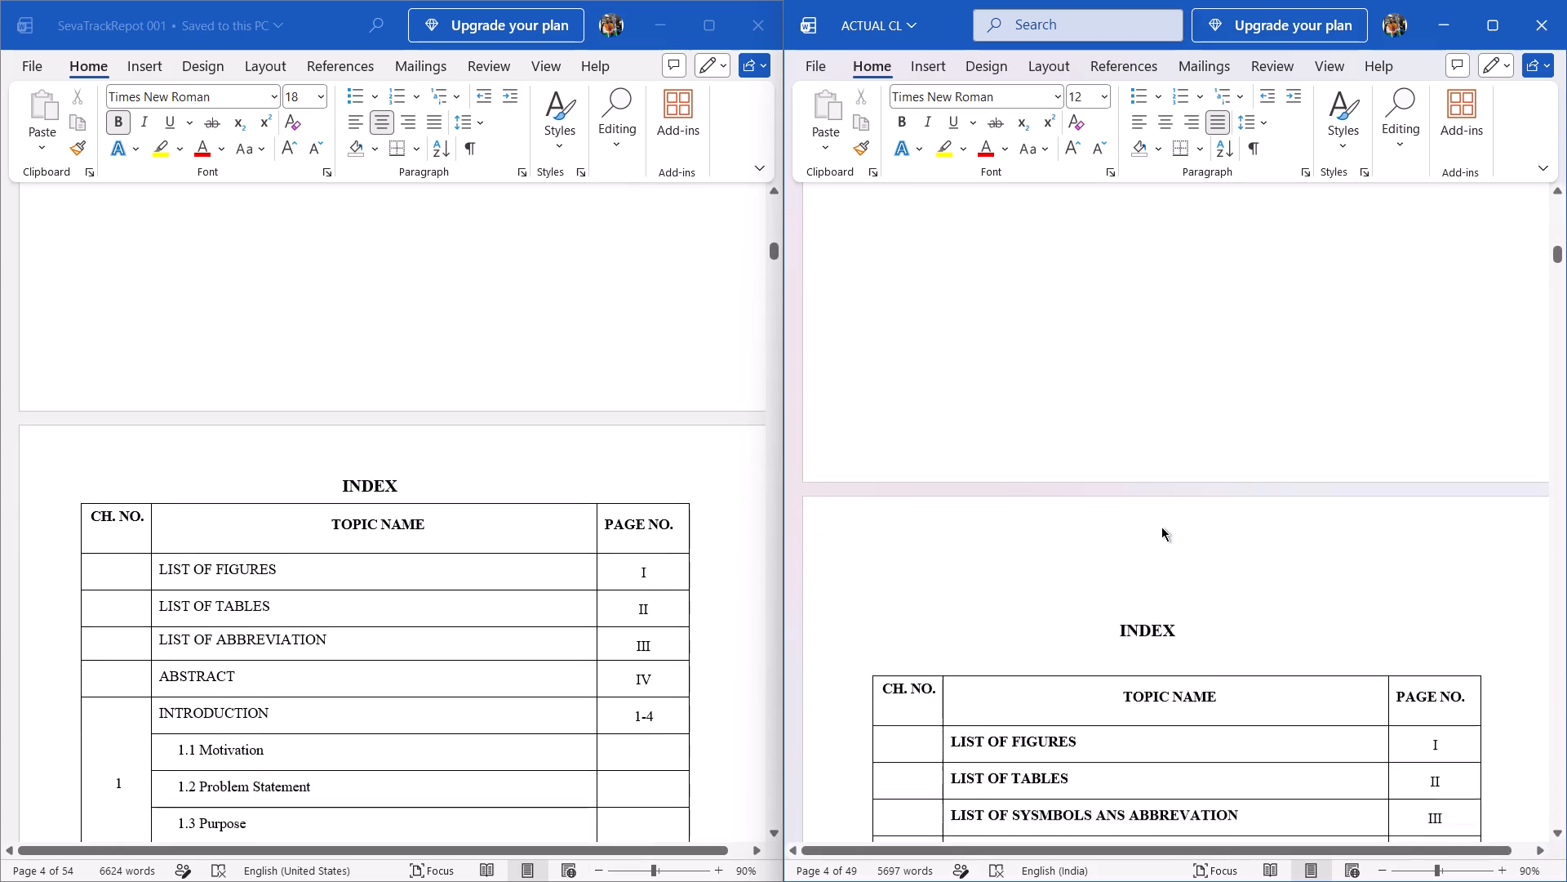
{"action": "scroll", "coordinate": [1161, 527], "scroll_direction": "down", "scroll_amount": 3}
{"action": "scroll", "coordinate": [1161, 527], "scroll_direction": "up", "scroll_amount": 1}
{"action": "scroll", "coordinate": [1161, 527], "scroll_direction": "down", "scroll_amount": 1}
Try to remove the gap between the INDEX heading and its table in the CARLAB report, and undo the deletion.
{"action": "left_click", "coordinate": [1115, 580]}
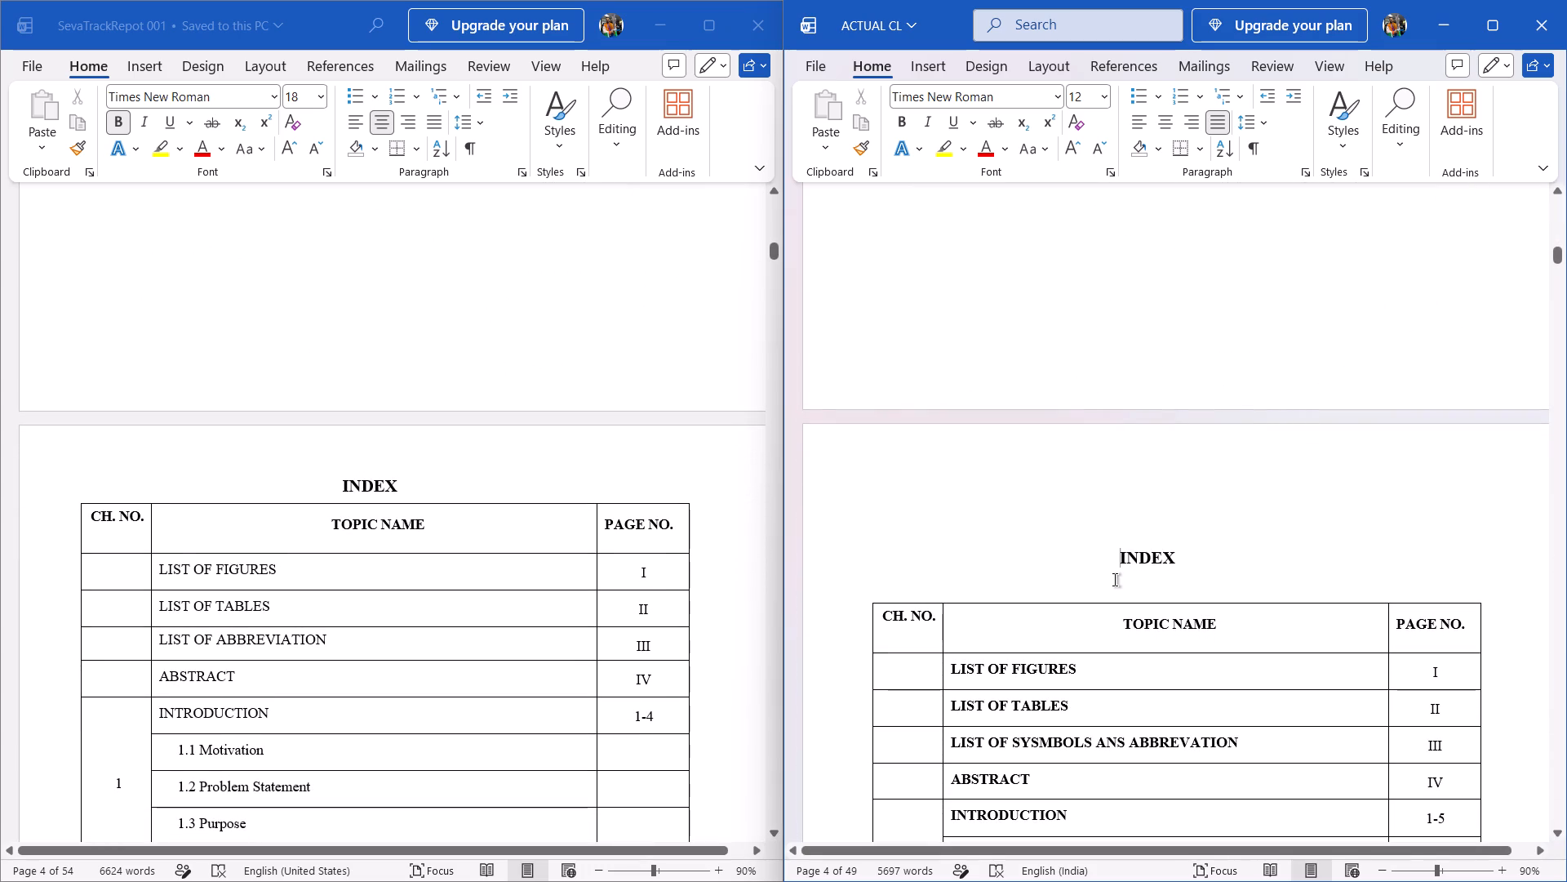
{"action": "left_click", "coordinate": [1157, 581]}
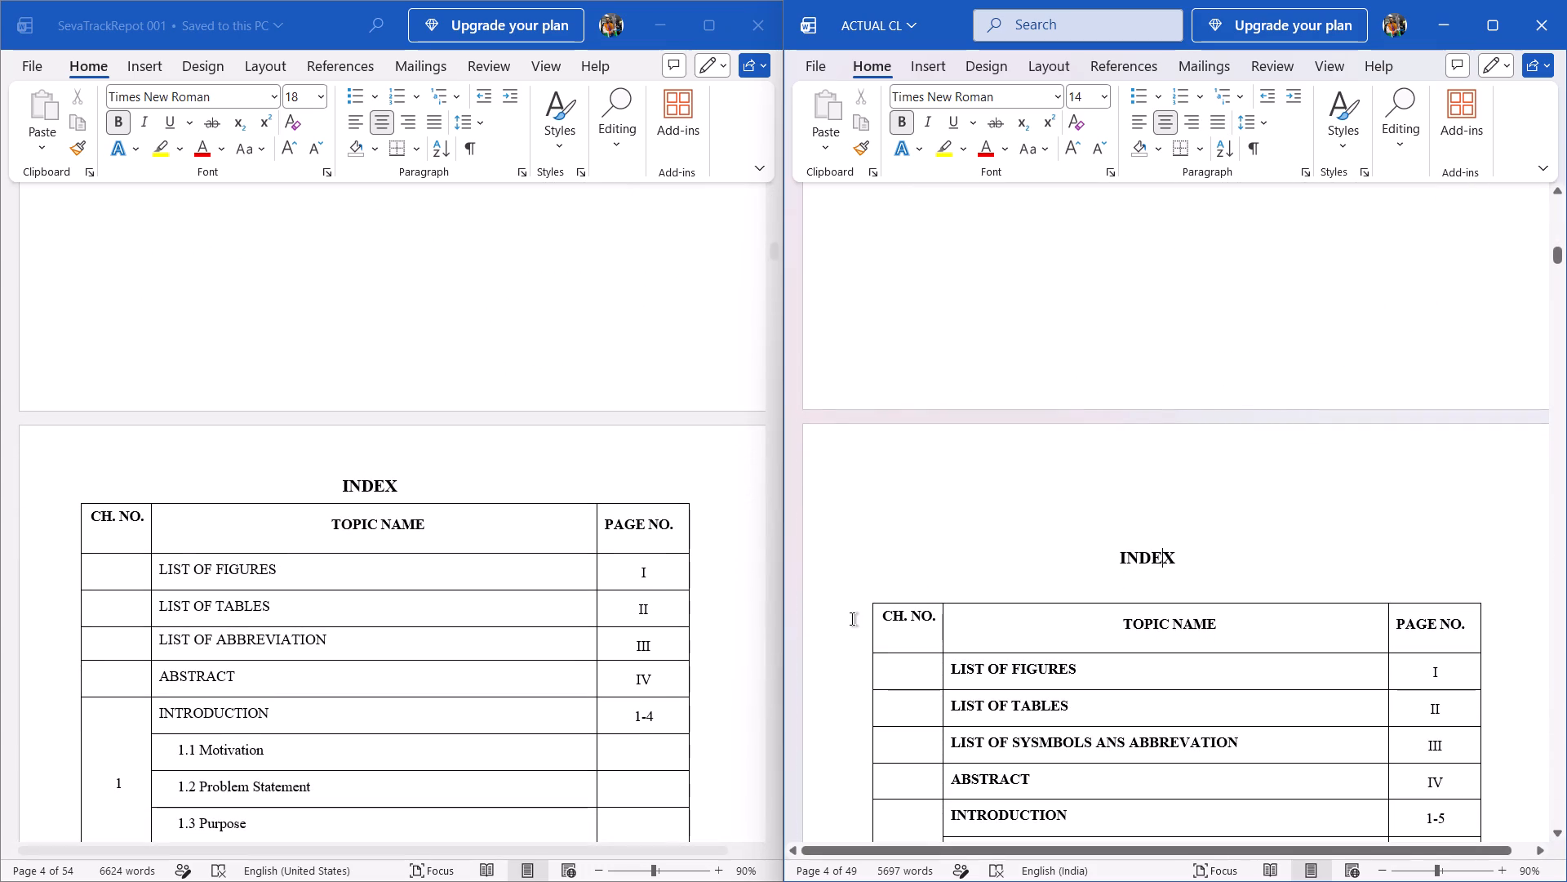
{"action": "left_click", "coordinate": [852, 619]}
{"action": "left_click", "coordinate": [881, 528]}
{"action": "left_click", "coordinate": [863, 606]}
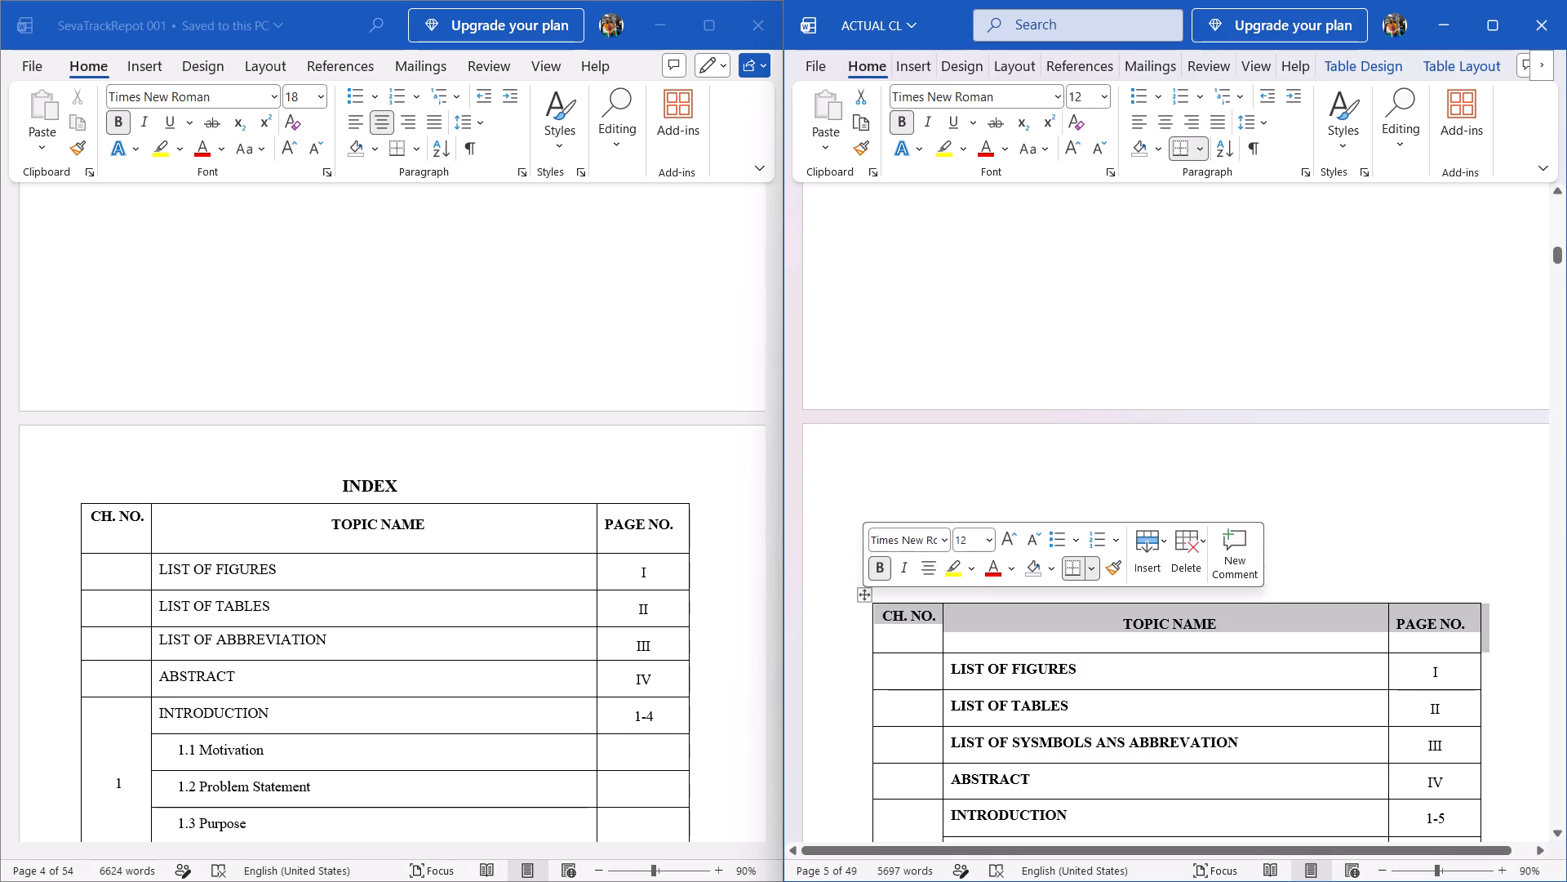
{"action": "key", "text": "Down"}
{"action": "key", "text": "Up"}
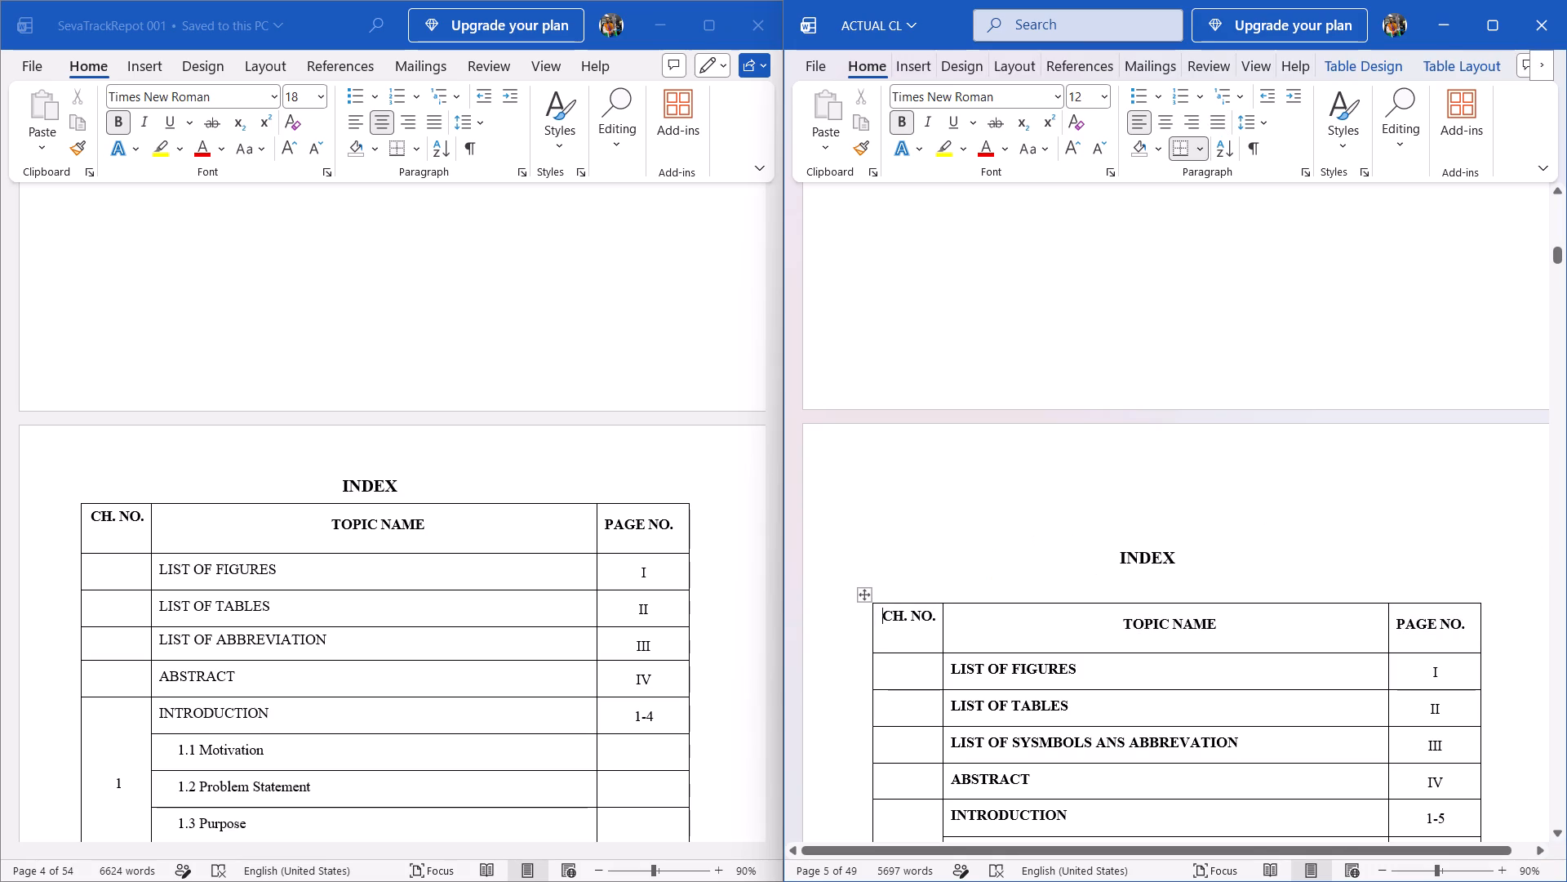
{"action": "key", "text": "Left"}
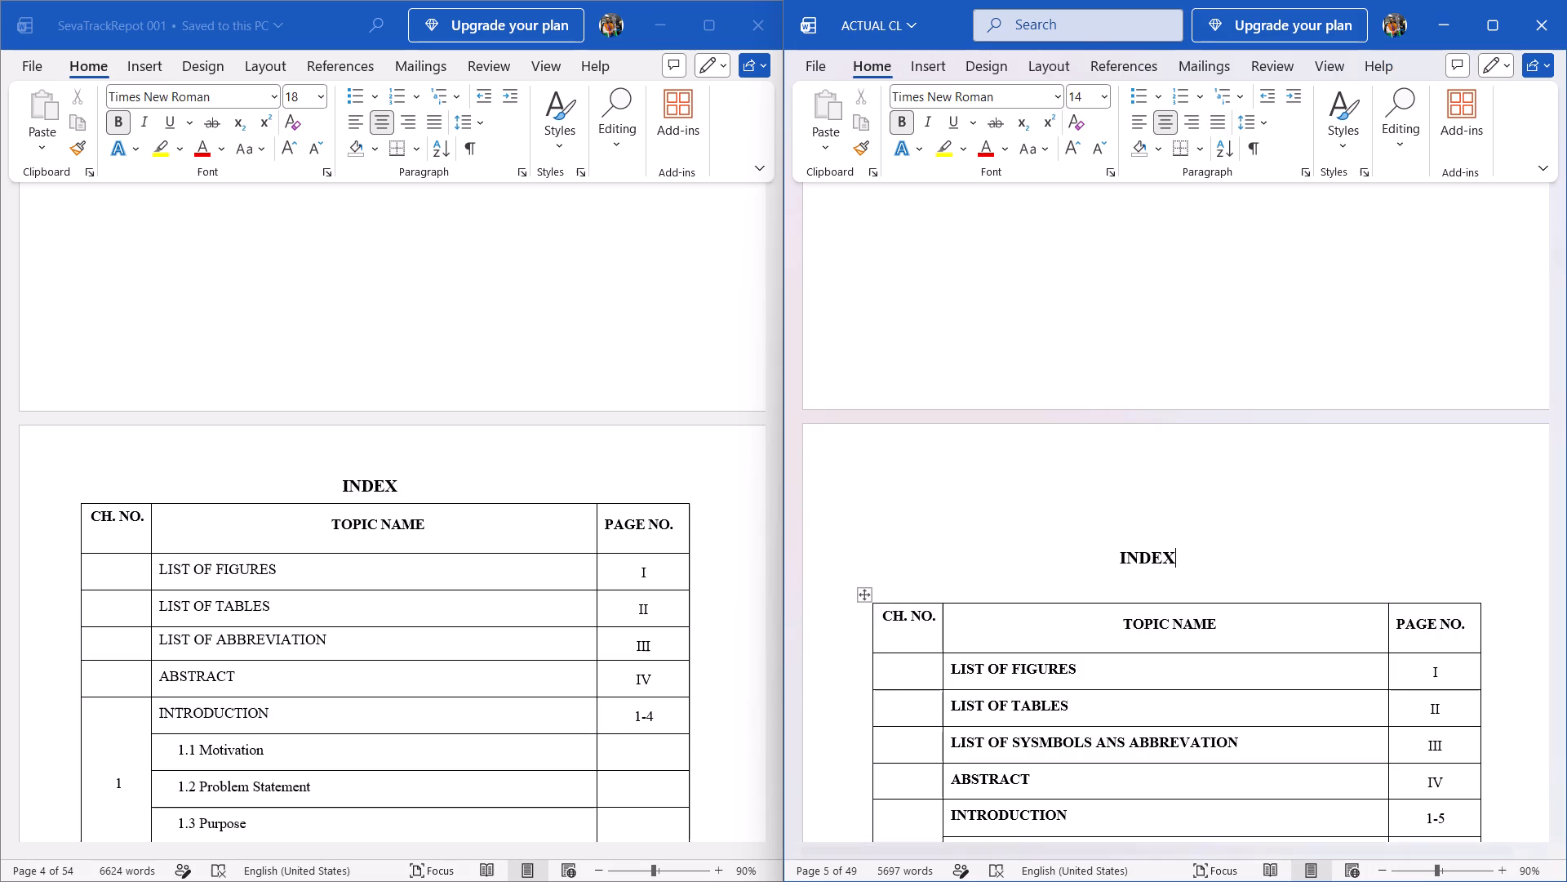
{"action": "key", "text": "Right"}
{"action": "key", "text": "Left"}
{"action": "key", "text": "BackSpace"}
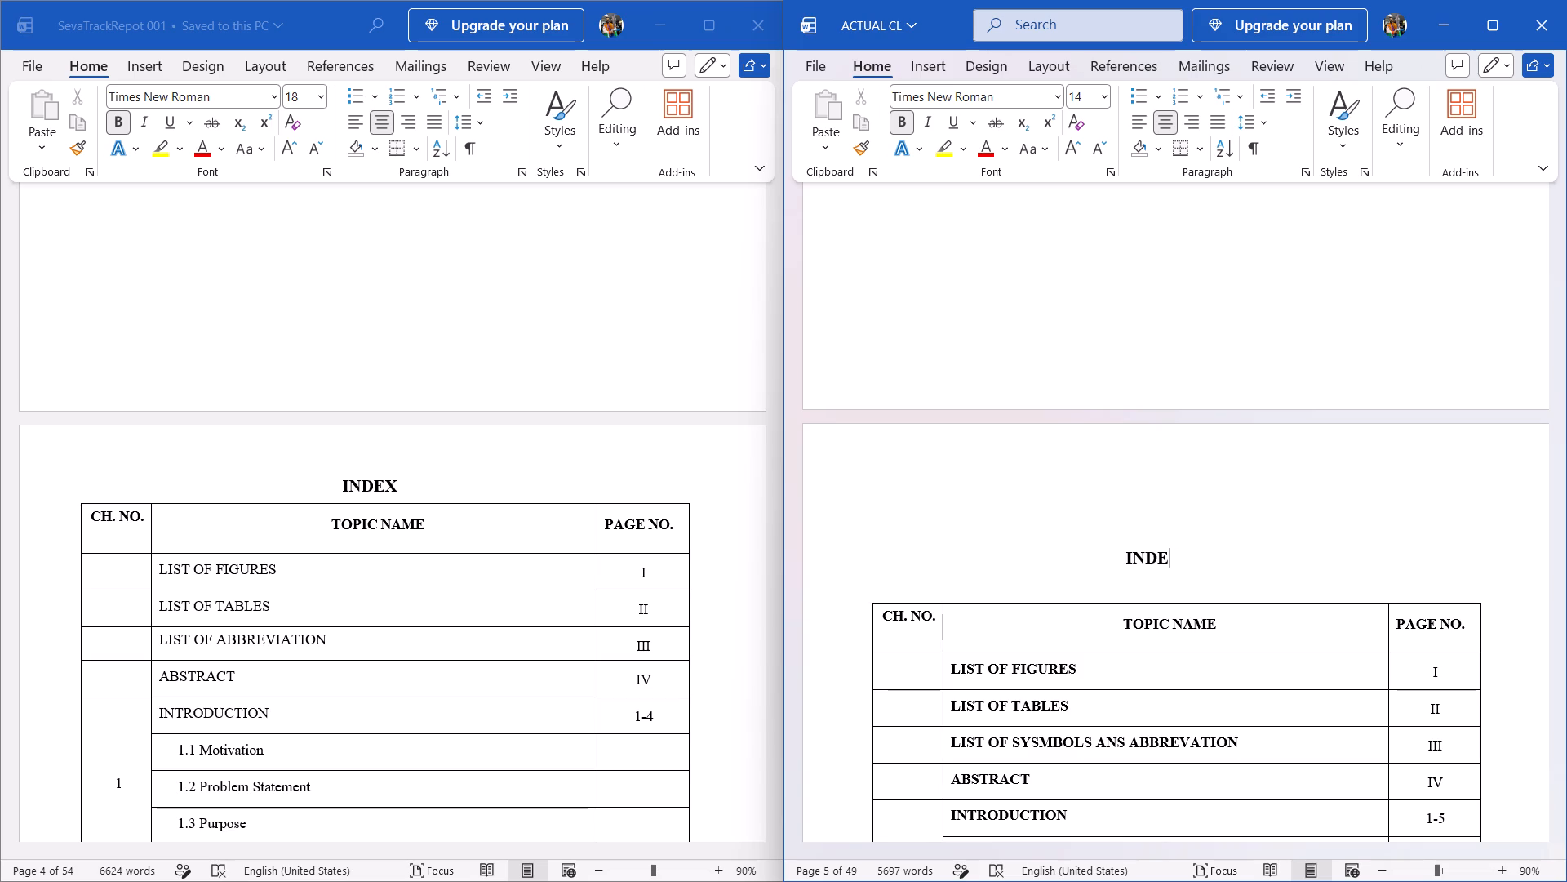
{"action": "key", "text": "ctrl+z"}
Compare the Index table entries of the SevaTrack report with those of the CARLAB report, through to each table's last row.
{"action": "scroll", "coordinate": [565, 650], "scroll_direction": "down", "scroll_amount": 4}
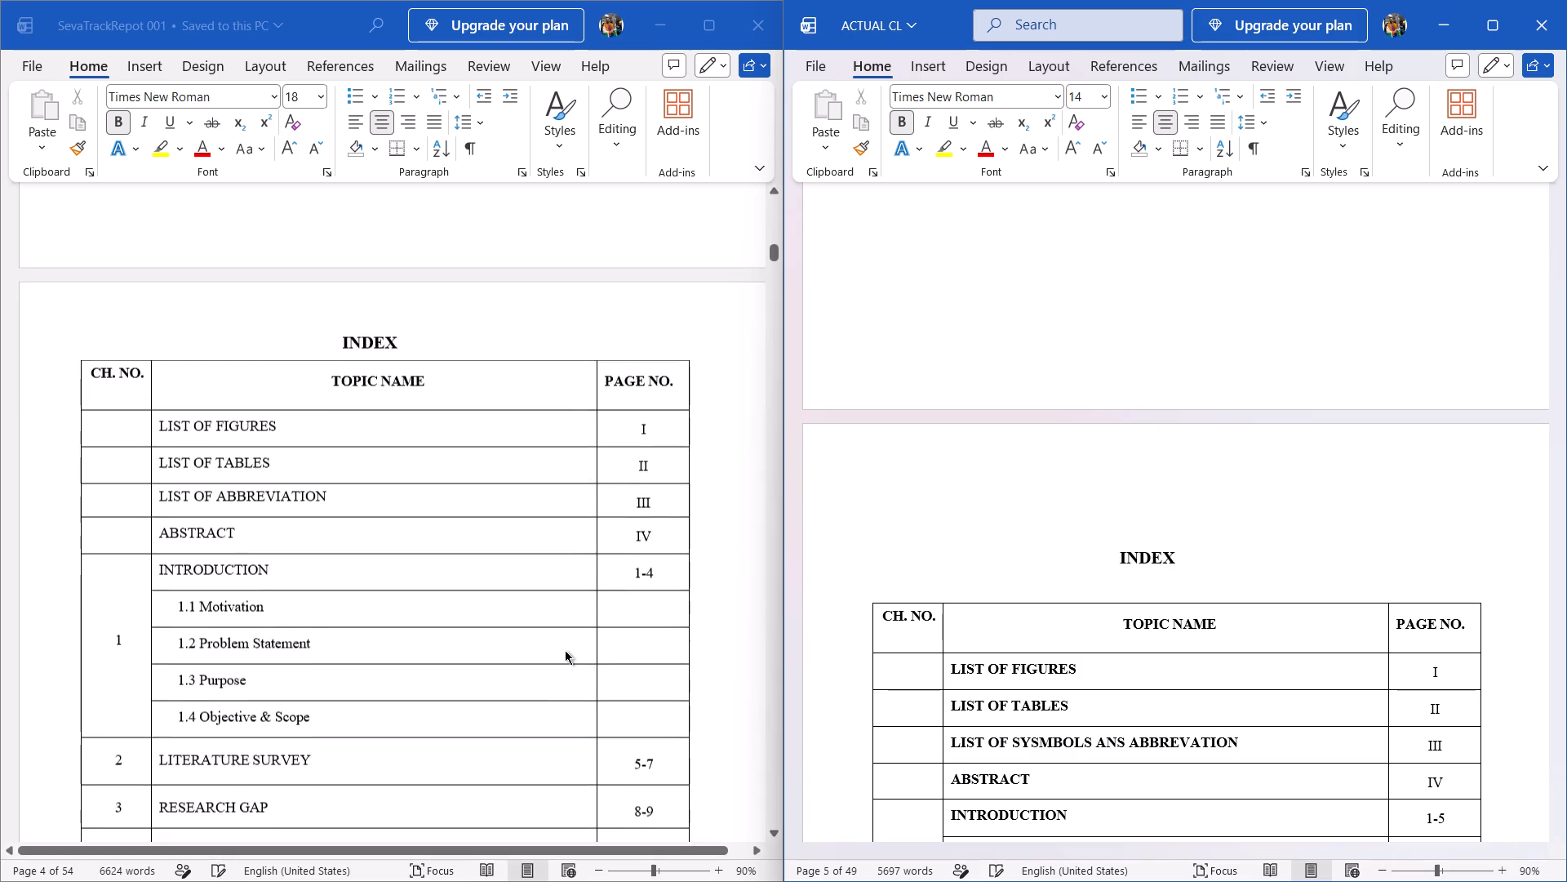
{"action": "scroll", "coordinate": [565, 650], "scroll_direction": "down", "scroll_amount": 2}
{"action": "scroll", "coordinate": [974, 635], "scroll_direction": "left", "scroll_amount": 3}
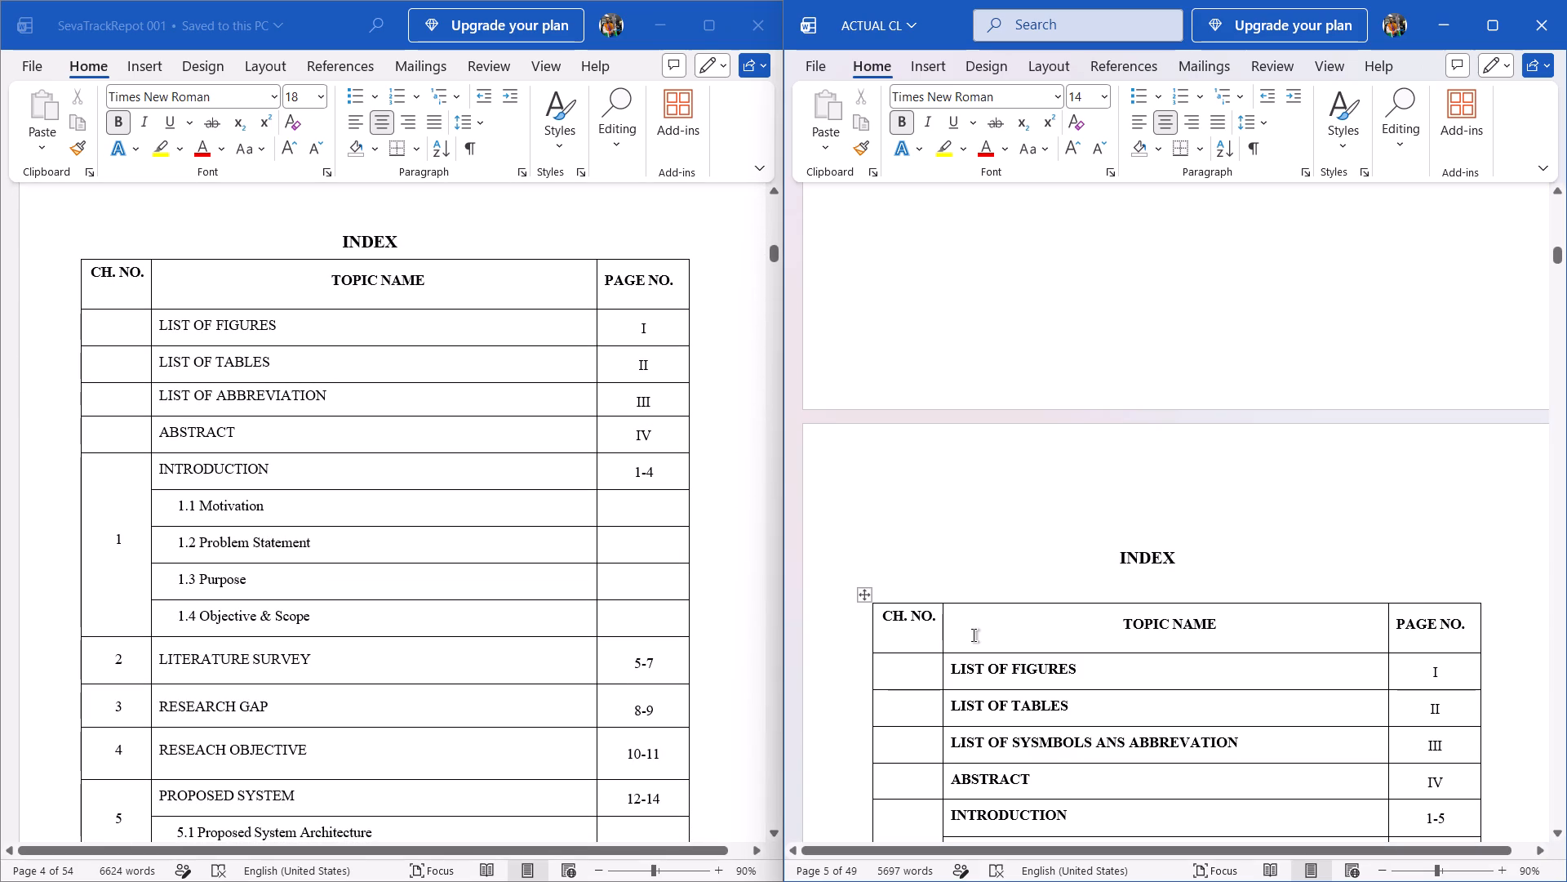
{"action": "scroll", "coordinate": [974, 635], "scroll_direction": "down", "scroll_amount": 4}
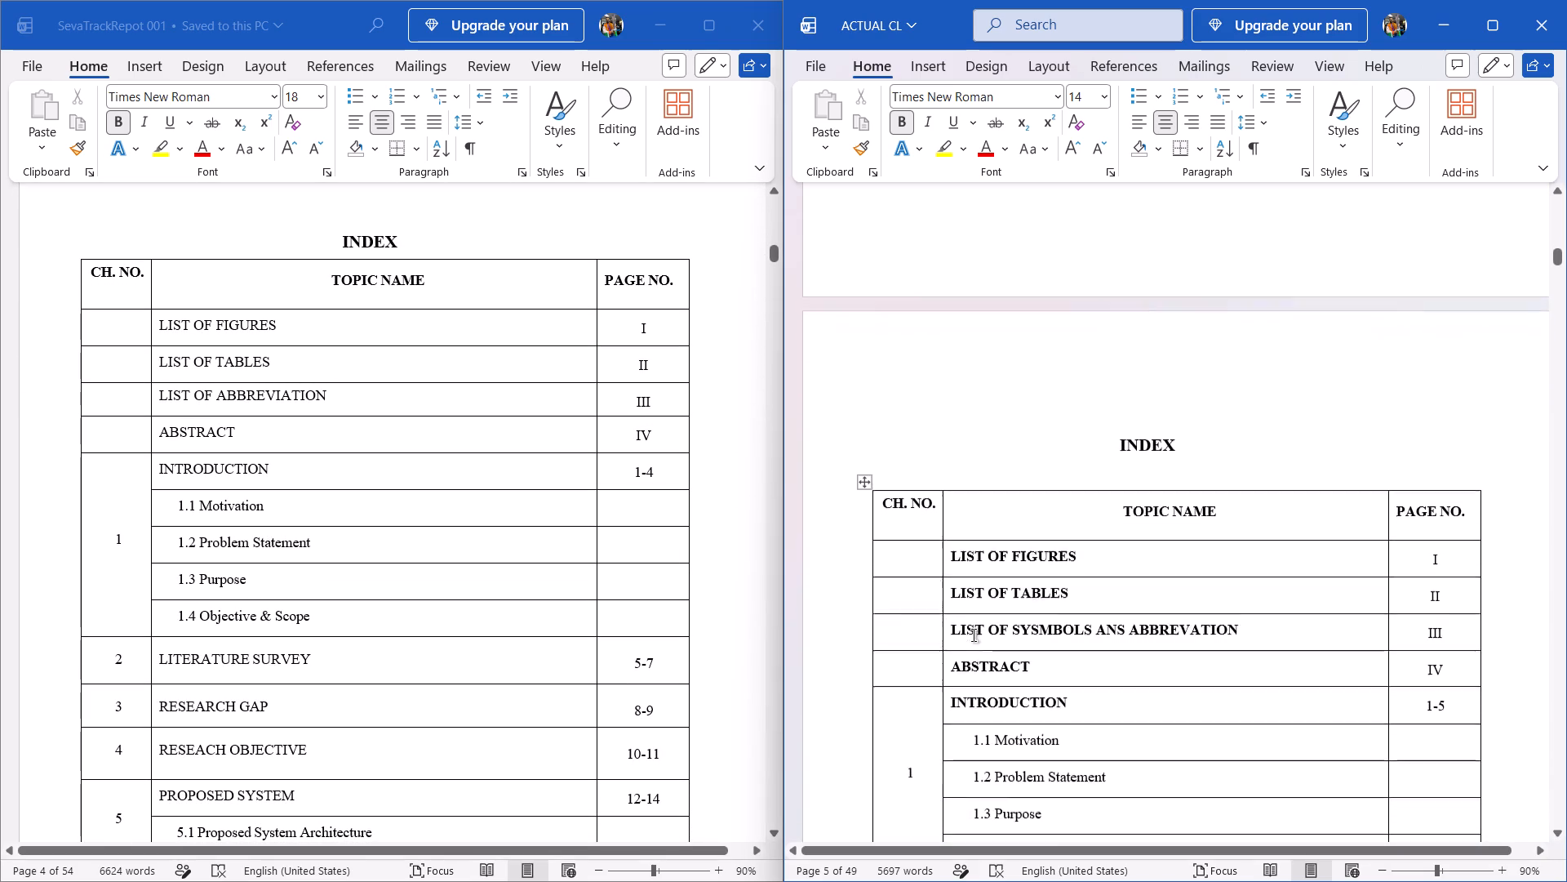
{"action": "scroll", "coordinate": [974, 635], "scroll_direction": "down", "scroll_amount": 3}
{"action": "scroll", "coordinate": [348, 696], "scroll_direction": "down", "scroll_amount": 1}
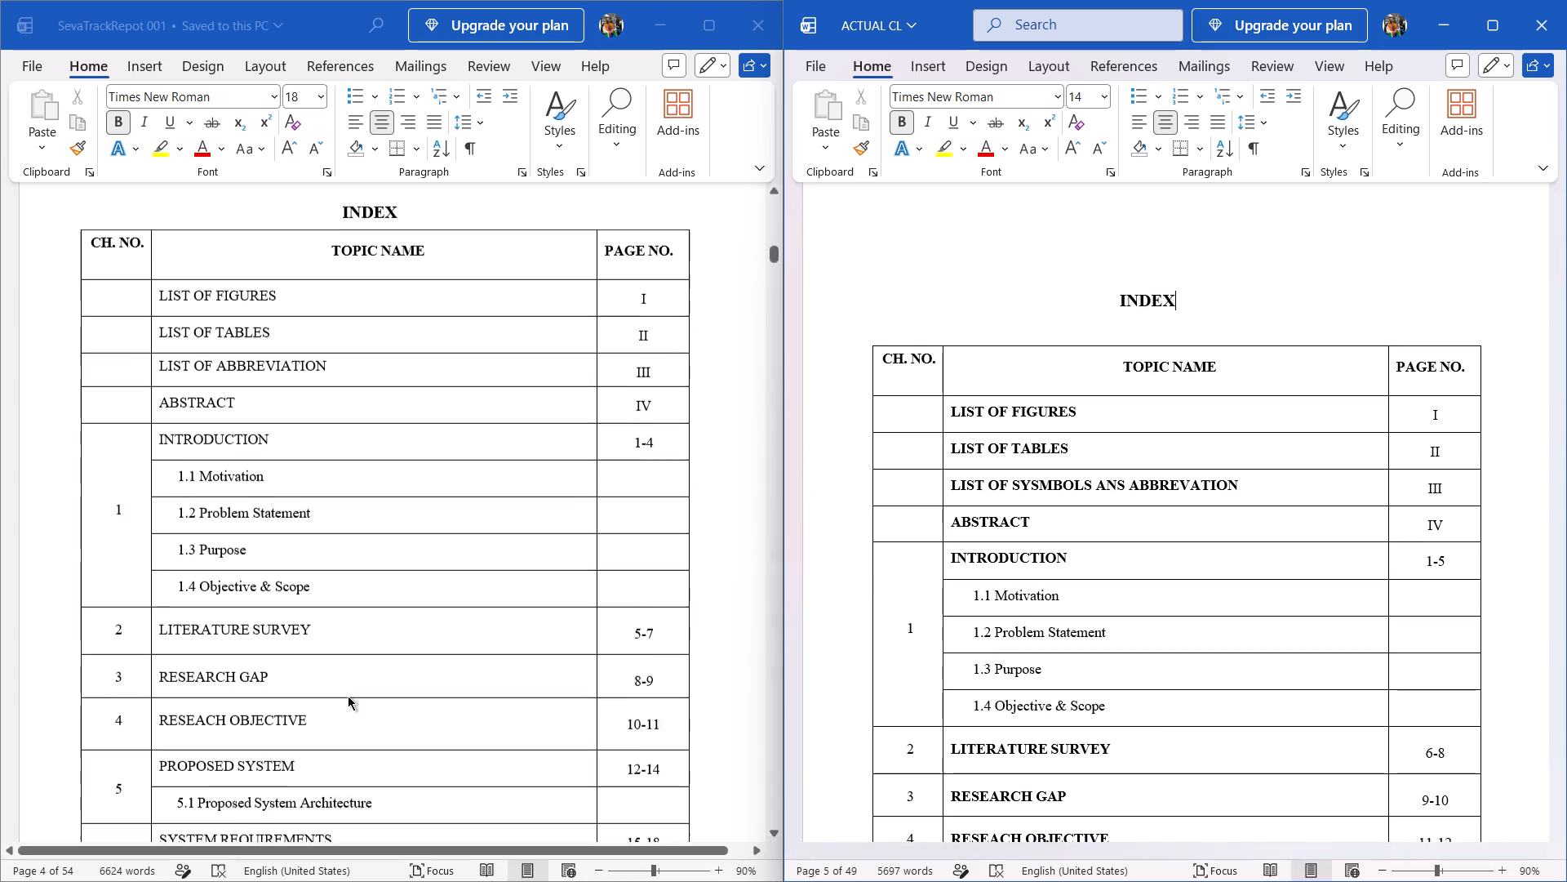
{"action": "scroll", "coordinate": [348, 696], "scroll_direction": "down", "scroll_amount": 1}
{"action": "scroll", "coordinate": [1028, 586], "scroll_direction": "down", "scroll_amount": 3}
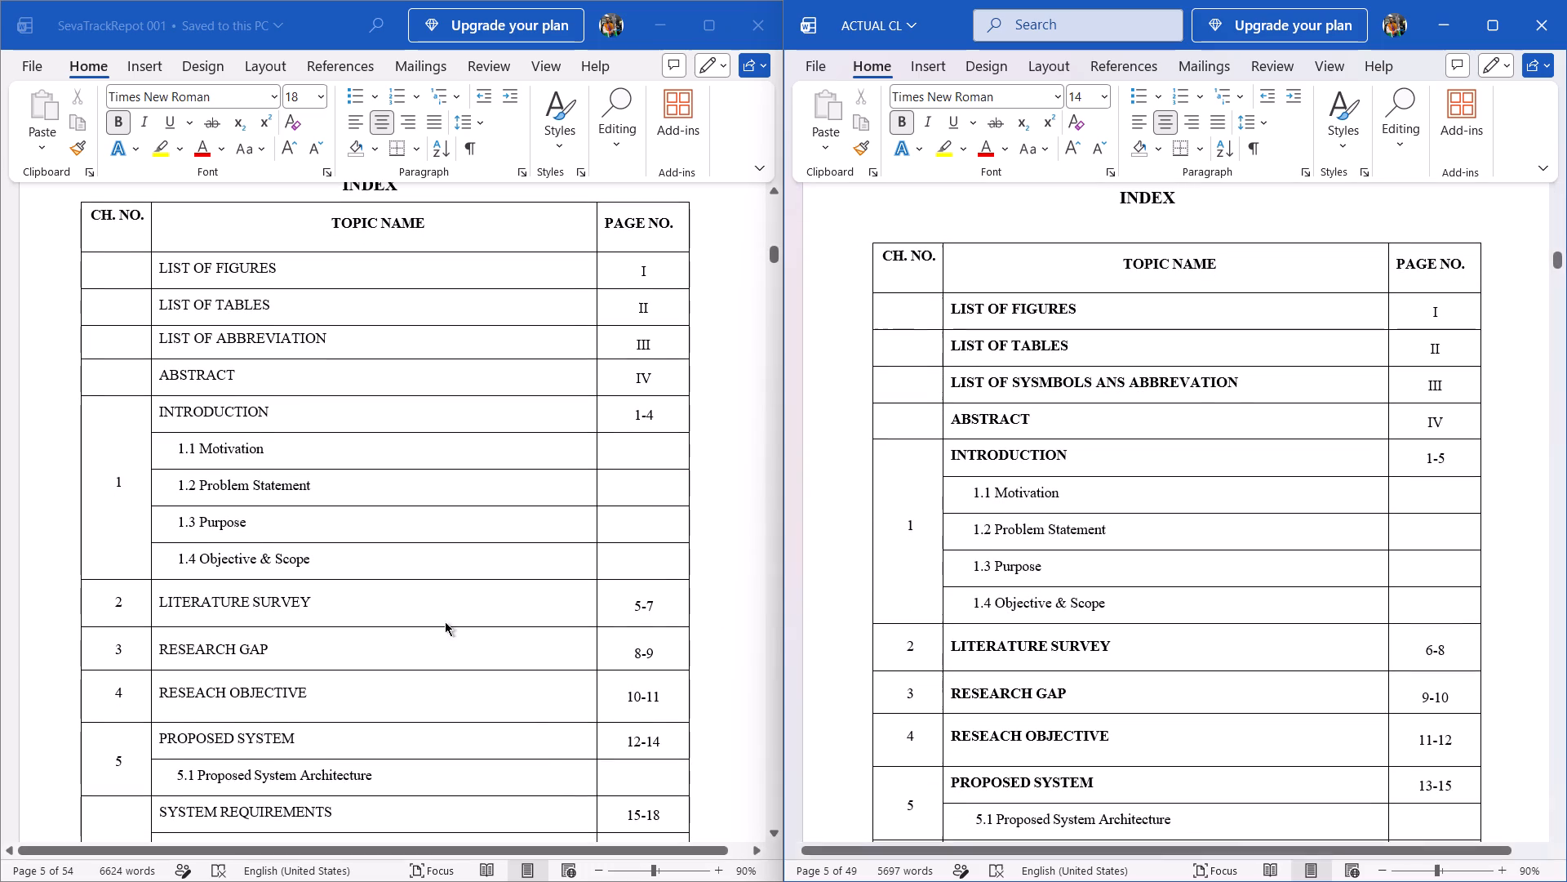
{"action": "scroll", "coordinate": [189, 688], "scroll_direction": "left", "scroll_amount": 3}
{"action": "scroll", "coordinate": [189, 688], "scroll_direction": "down", "scroll_amount": 1}
{"action": "scroll", "coordinate": [189, 688], "scroll_direction": "left", "scroll_amount": 1}
{"action": "scroll", "coordinate": [189, 688], "scroll_direction": "down", "scroll_amount": 1}
{"action": "scroll", "coordinate": [189, 688], "scroll_direction": "left", "scroll_amount": 1}
{"action": "scroll", "coordinate": [189, 688], "scroll_direction": "down", "scroll_amount": 1}
{"action": "scroll", "coordinate": [189, 688], "scroll_direction": "left", "scroll_amount": 1}
{"action": "scroll", "coordinate": [189, 688], "scroll_direction": "down", "scroll_amount": 1}
{"action": "scroll", "coordinate": [189, 688], "scroll_direction": "left", "scroll_amount": 1}
{"action": "scroll", "coordinate": [189, 688], "scroll_direction": "down", "scroll_amount": 1}
{"action": "scroll", "coordinate": [189, 688], "scroll_direction": "left", "scroll_amount": 1}
{"action": "scroll", "coordinate": [189, 688], "scroll_direction": "down", "scroll_amount": 1}
{"action": "scroll", "coordinate": [189, 688], "scroll_direction": "left", "scroll_amount": 1}
{"action": "scroll", "coordinate": [189, 688], "scroll_direction": "down", "scroll_amount": 1}
{"action": "scroll", "coordinate": [189, 688], "scroll_direction": "left", "scroll_amount": 1}
{"action": "scroll", "coordinate": [189, 688], "scroll_direction": "down", "scroll_amount": 1}
{"action": "scroll", "coordinate": [189, 688], "scroll_direction": "left", "scroll_amount": 1}
{"action": "scroll", "coordinate": [189, 688], "scroll_direction": "down", "scroll_amount": 1}
{"action": "scroll", "coordinate": [189, 688], "scroll_direction": "left", "scroll_amount": 1}
{"action": "scroll", "coordinate": [189, 688], "scroll_direction": "down", "scroll_amount": 1}
{"action": "scroll", "coordinate": [189, 688], "scroll_direction": "left", "scroll_amount": 1}
{"action": "scroll", "coordinate": [189, 688], "scroll_direction": "down", "scroll_amount": 1}
{"action": "scroll", "coordinate": [189, 688], "scroll_direction": "left", "scroll_amount": 1}
{"action": "scroll", "coordinate": [189, 688], "scroll_direction": "down", "scroll_amount": 1}
{"action": "scroll", "coordinate": [189, 688], "scroll_direction": "left", "scroll_amount": 1}
{"action": "scroll", "coordinate": [189, 688], "scroll_direction": "down", "scroll_amount": 1}
{"action": "scroll", "coordinate": [189, 688], "scroll_direction": "left", "scroll_amount": 1}
{"action": "scroll", "coordinate": [189, 688], "scroll_direction": "down", "scroll_amount": 1}
{"action": "scroll", "coordinate": [189, 688], "scroll_direction": "left", "scroll_amount": 1}
{"action": "scroll", "coordinate": [189, 688], "scroll_direction": "down", "scroll_amount": 1}
{"action": "scroll", "coordinate": [189, 688], "scroll_direction": "left", "scroll_amount": 1}
{"action": "scroll", "coordinate": [189, 688], "scroll_direction": "down", "scroll_amount": 18}
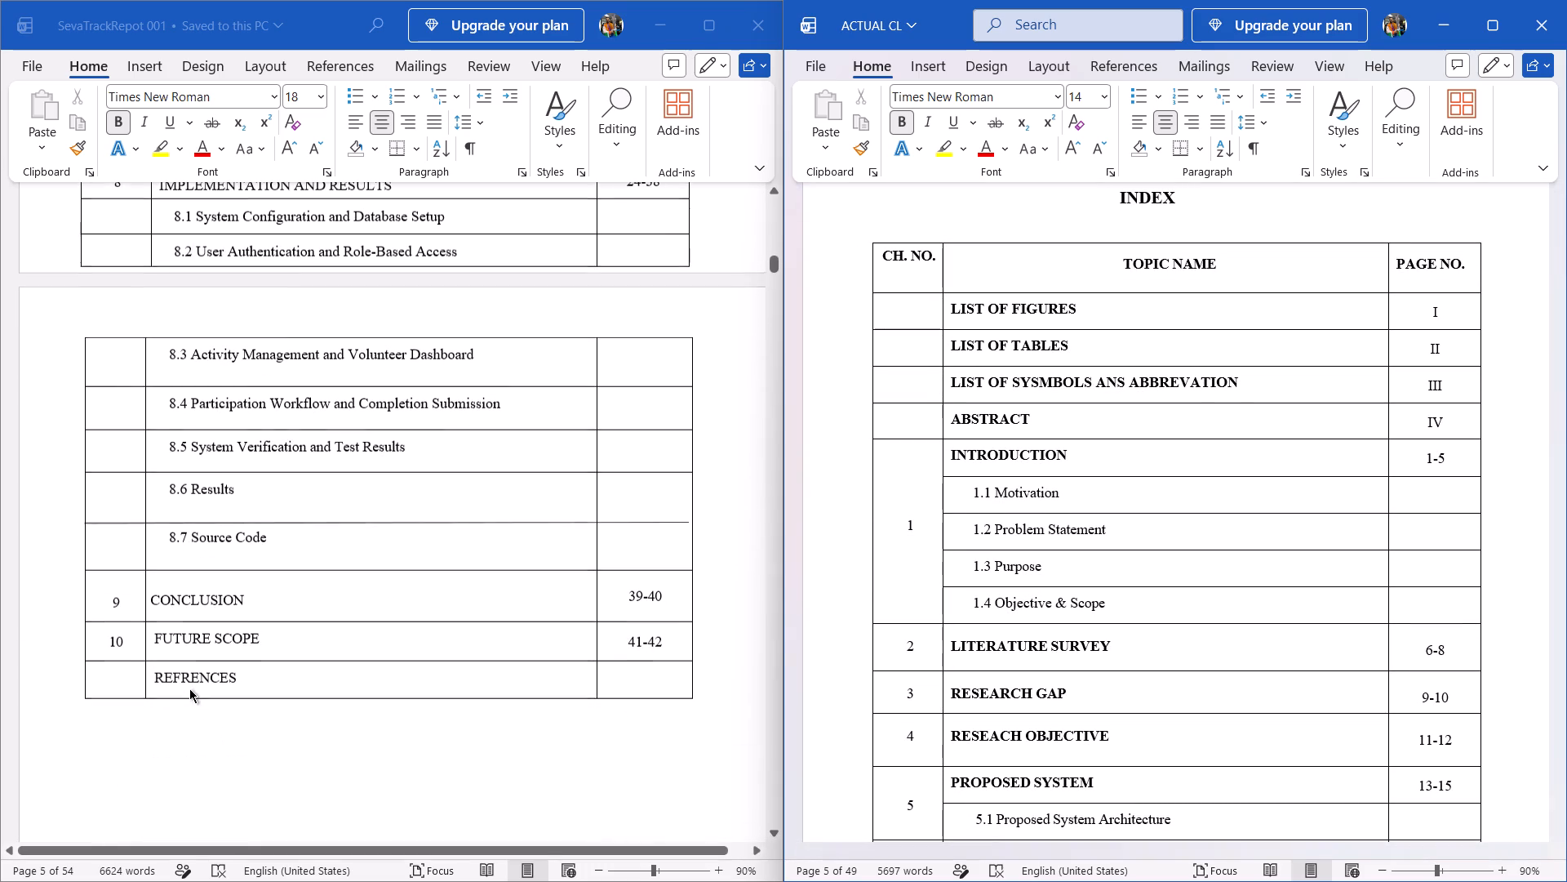
{"action": "scroll", "coordinate": [877, 510], "scroll_direction": "down", "scroll_amount": 7}
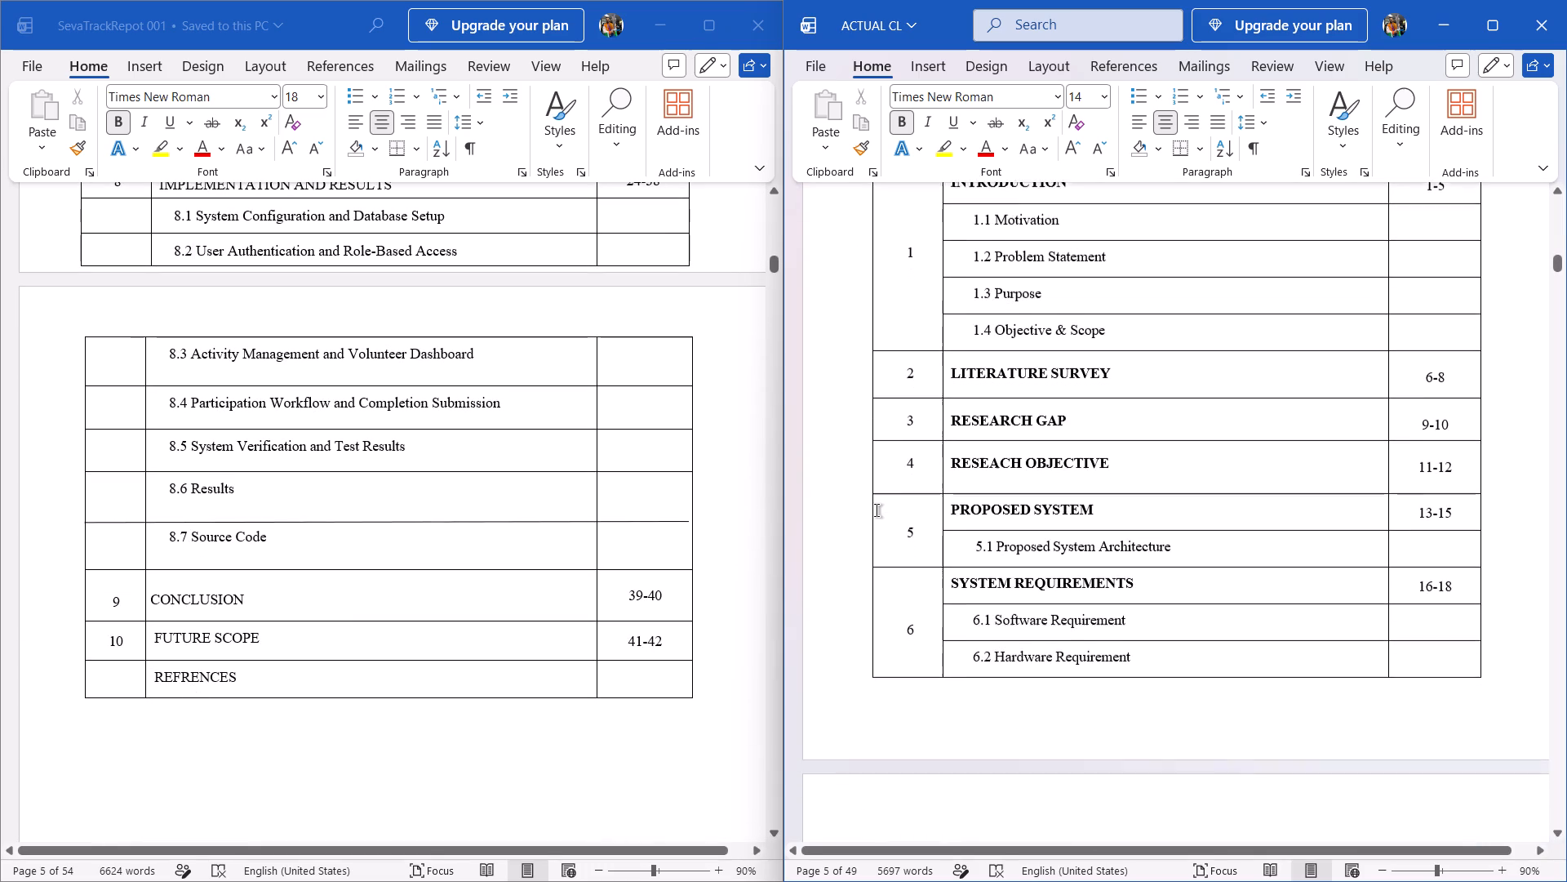
{"action": "scroll", "coordinate": [877, 510], "scroll_direction": "down", "scroll_amount": 1}
{"action": "scroll", "coordinate": [388, 604], "scroll_direction": "down", "scroll_amount": 1}
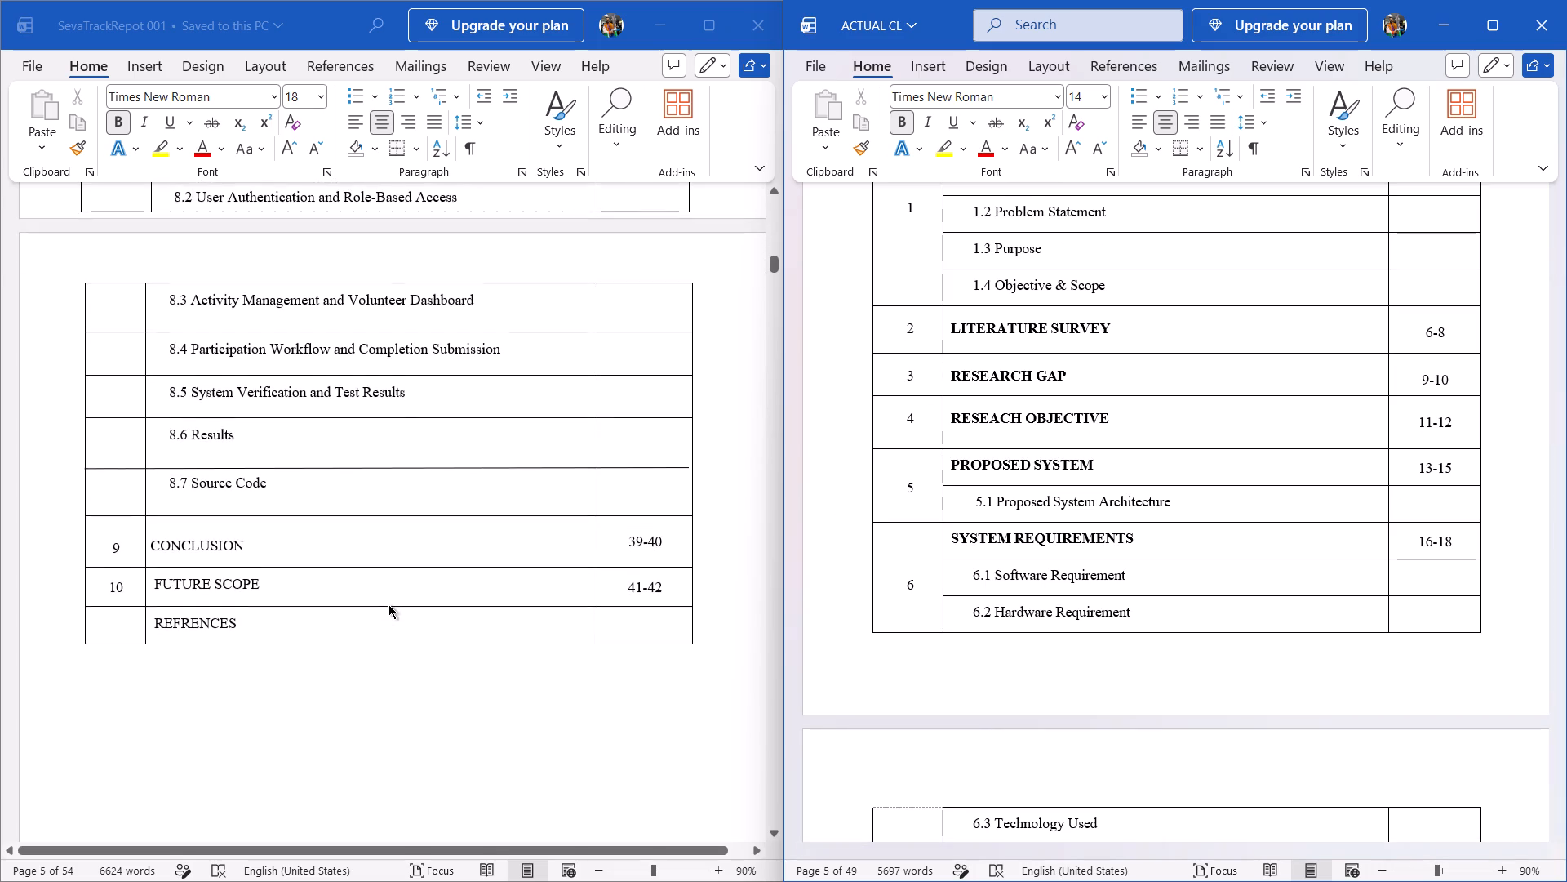
{"action": "scroll", "coordinate": [388, 604], "scroll_direction": "up", "scroll_amount": 2}
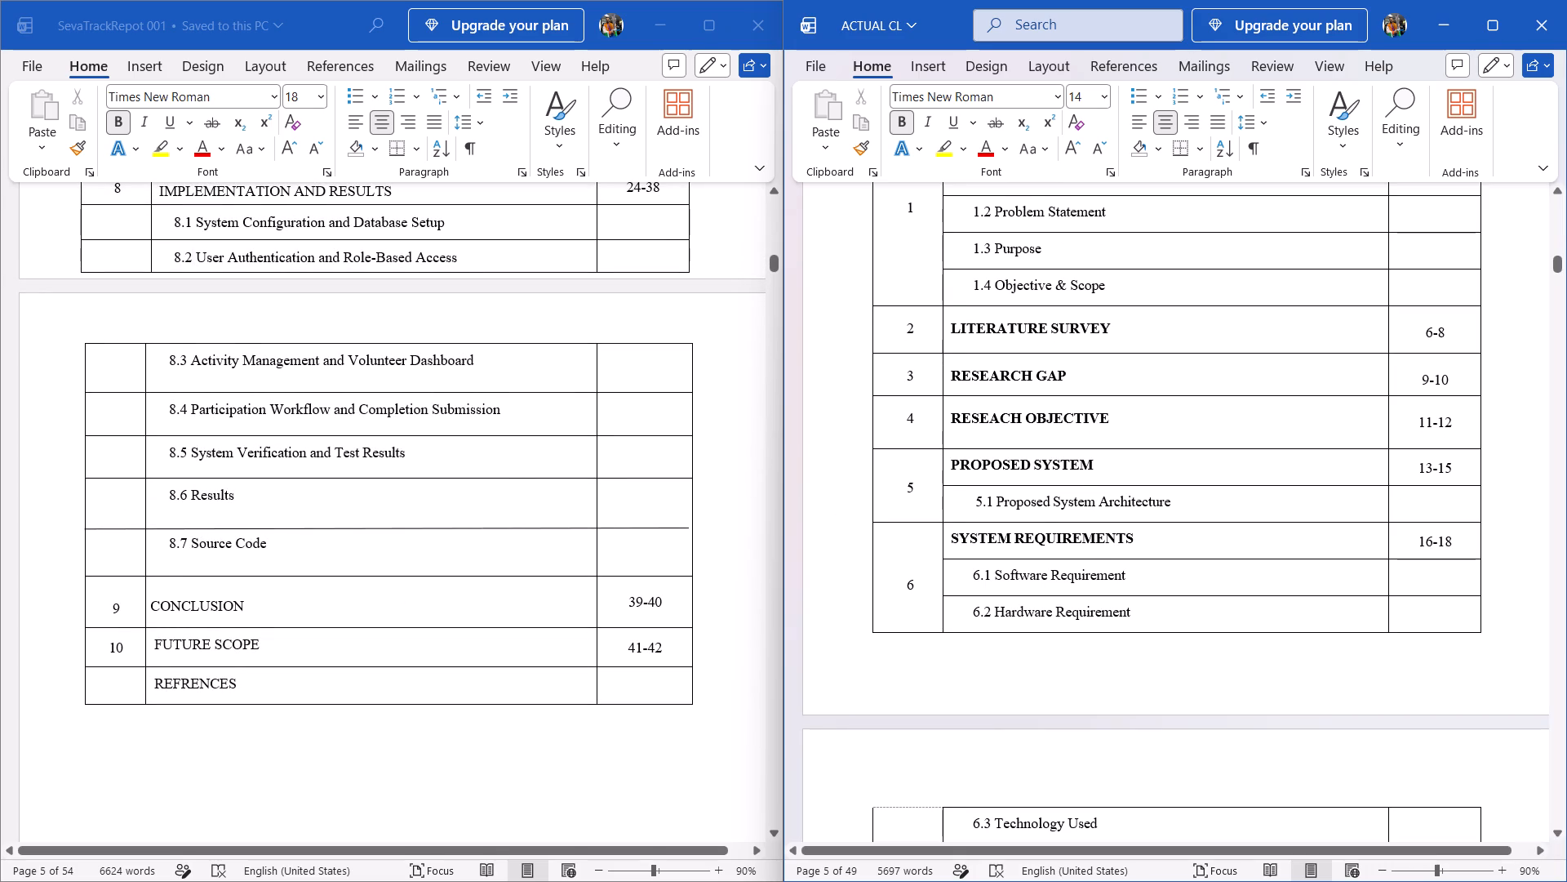
{"action": "scroll", "coordinate": [1091, 568], "scroll_direction": "down", "scroll_amount": 9}
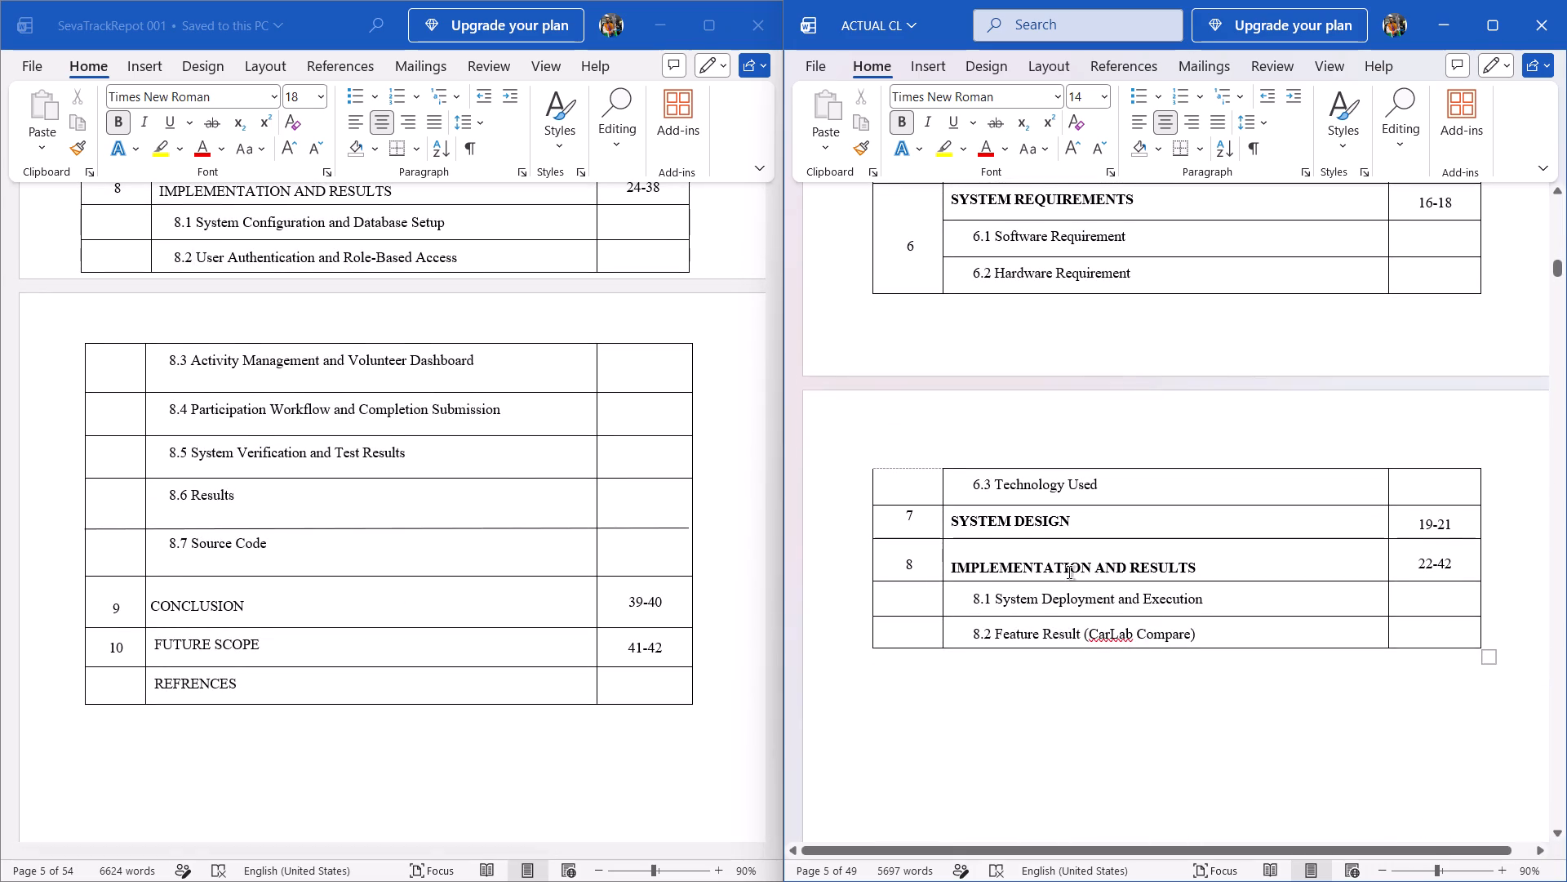
{"action": "scroll", "coordinate": [1124, 649], "scroll_direction": "down", "scroll_amount": 1}
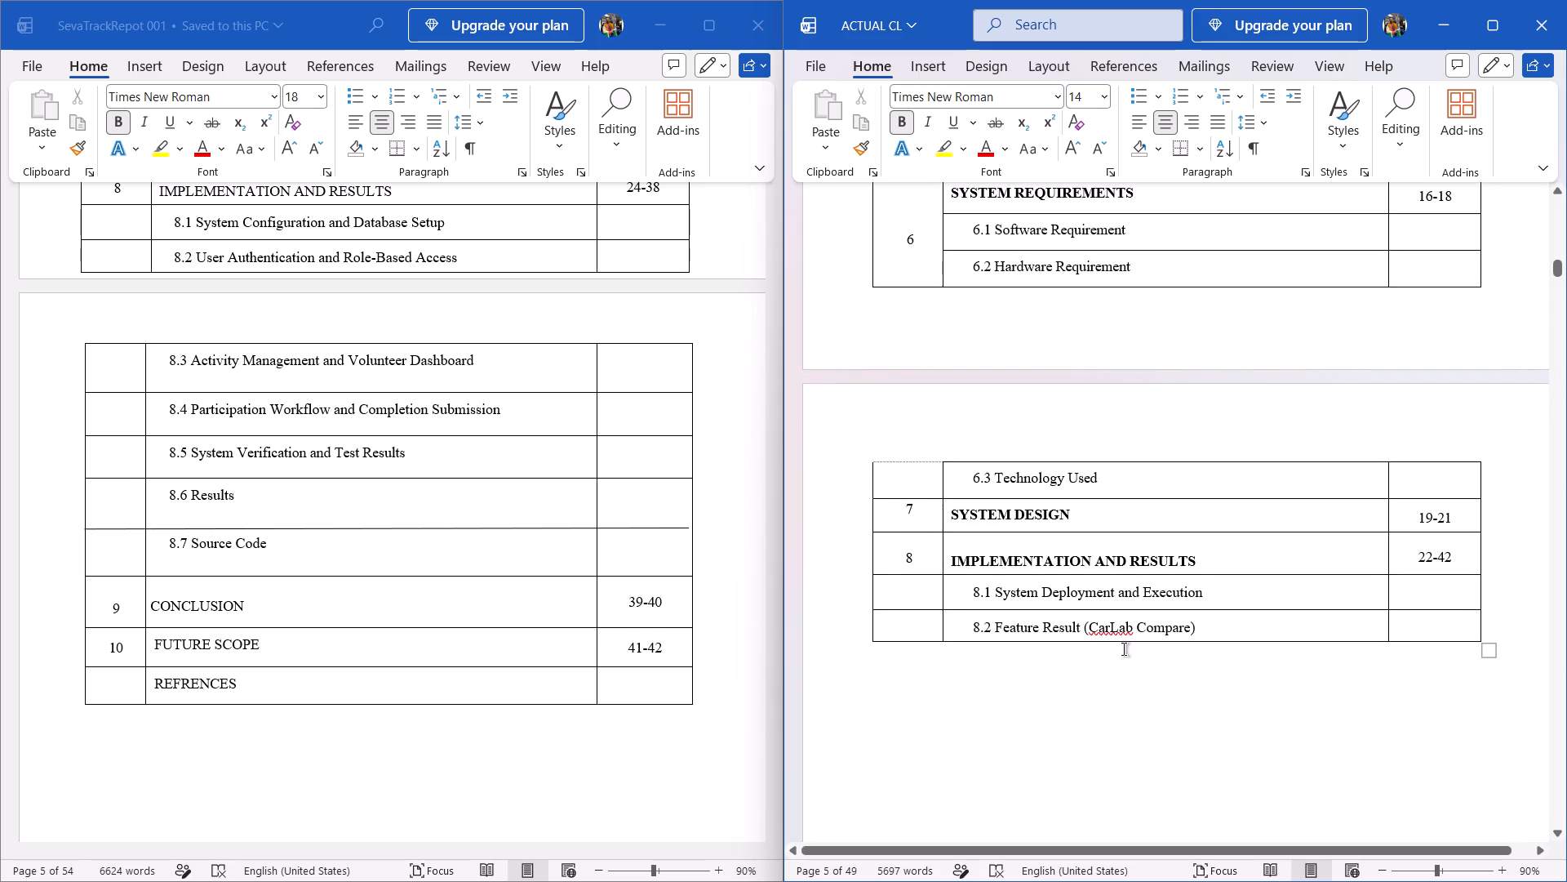
{"action": "scroll", "coordinate": [662, 546], "scroll_direction": "down", "scroll_amount": 1}
{"action": "scroll", "coordinate": [662, 546], "scroll_direction": "up", "scroll_amount": 1}
{"action": "scroll", "coordinate": [662, 546], "scroll_direction": "down", "scroll_amount": 1}
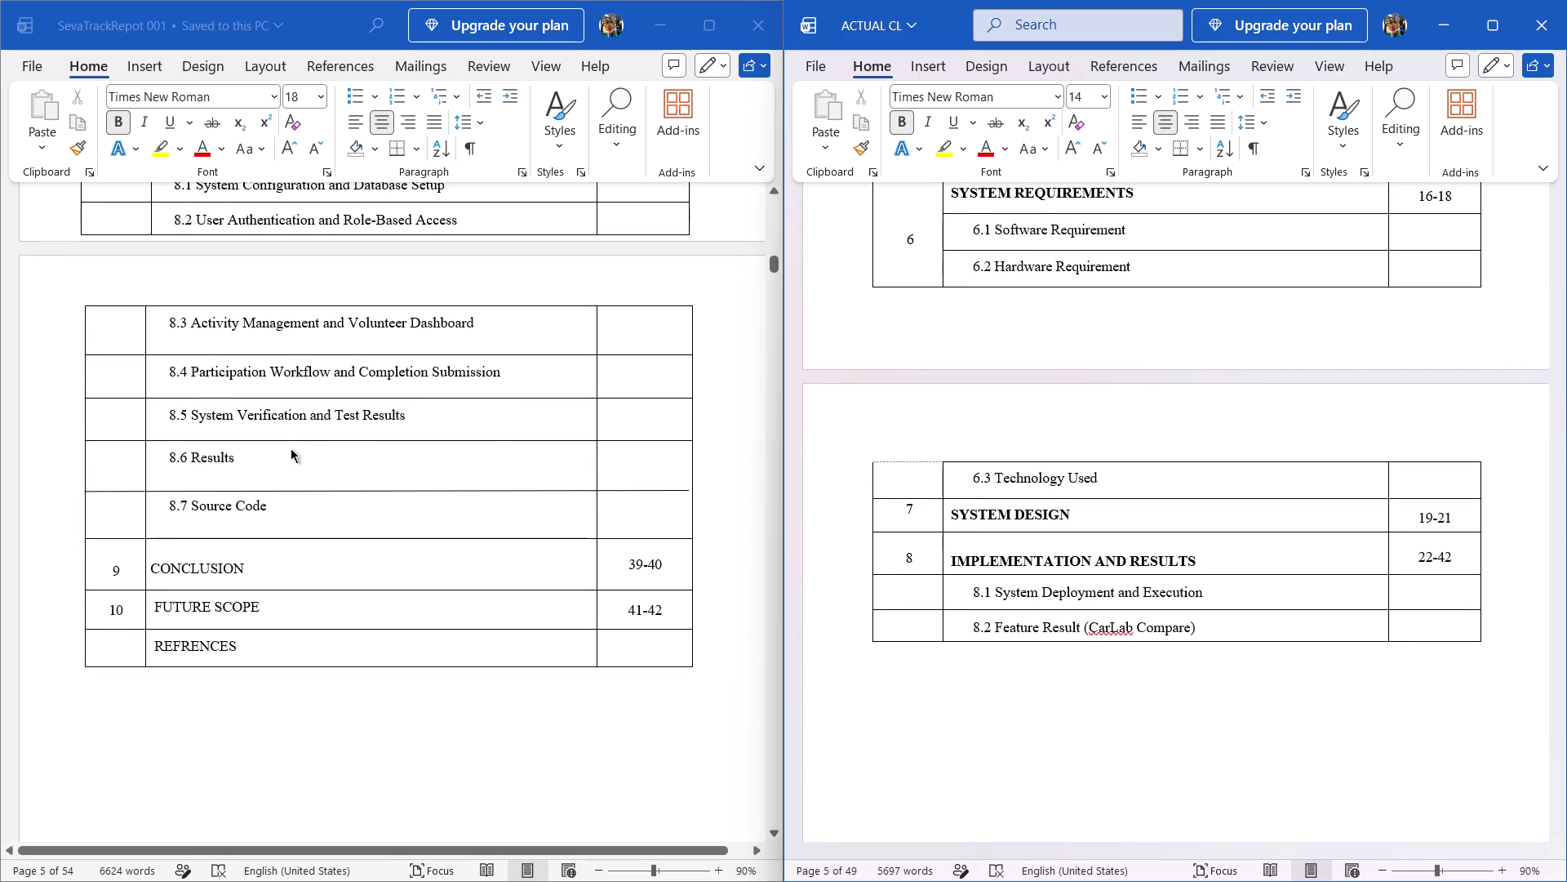
Copy the "8.7 Source Code" entry from the SevaTrack report's Index table.
{"action": "left_click", "coordinate": [348, 509]}
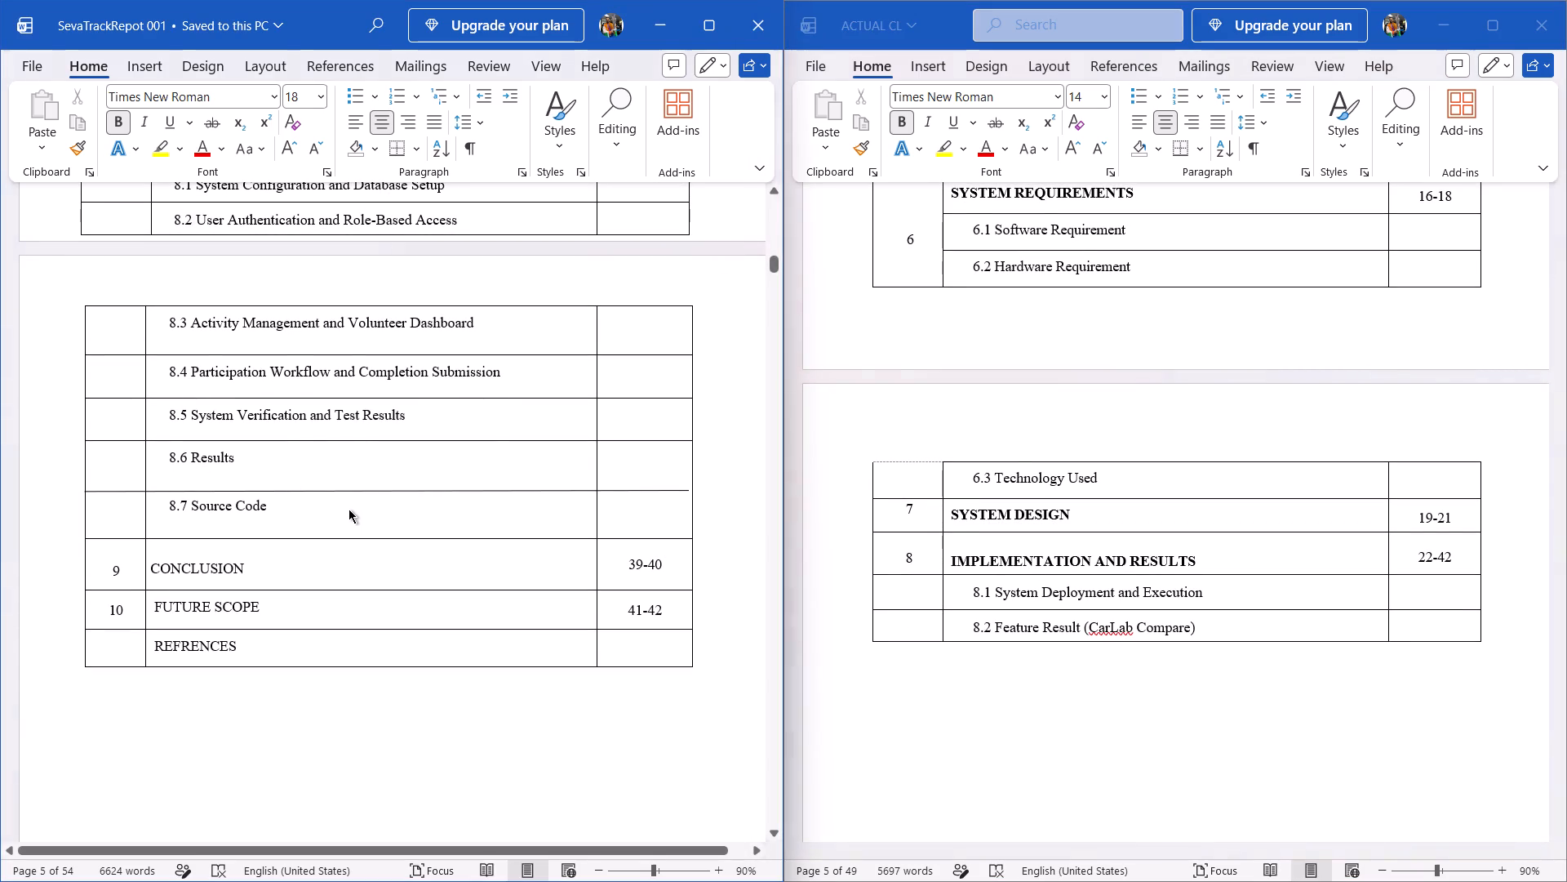
{"action": "left_click_drag", "start_coordinate": [286, 504], "coordinate": [177, 508]}
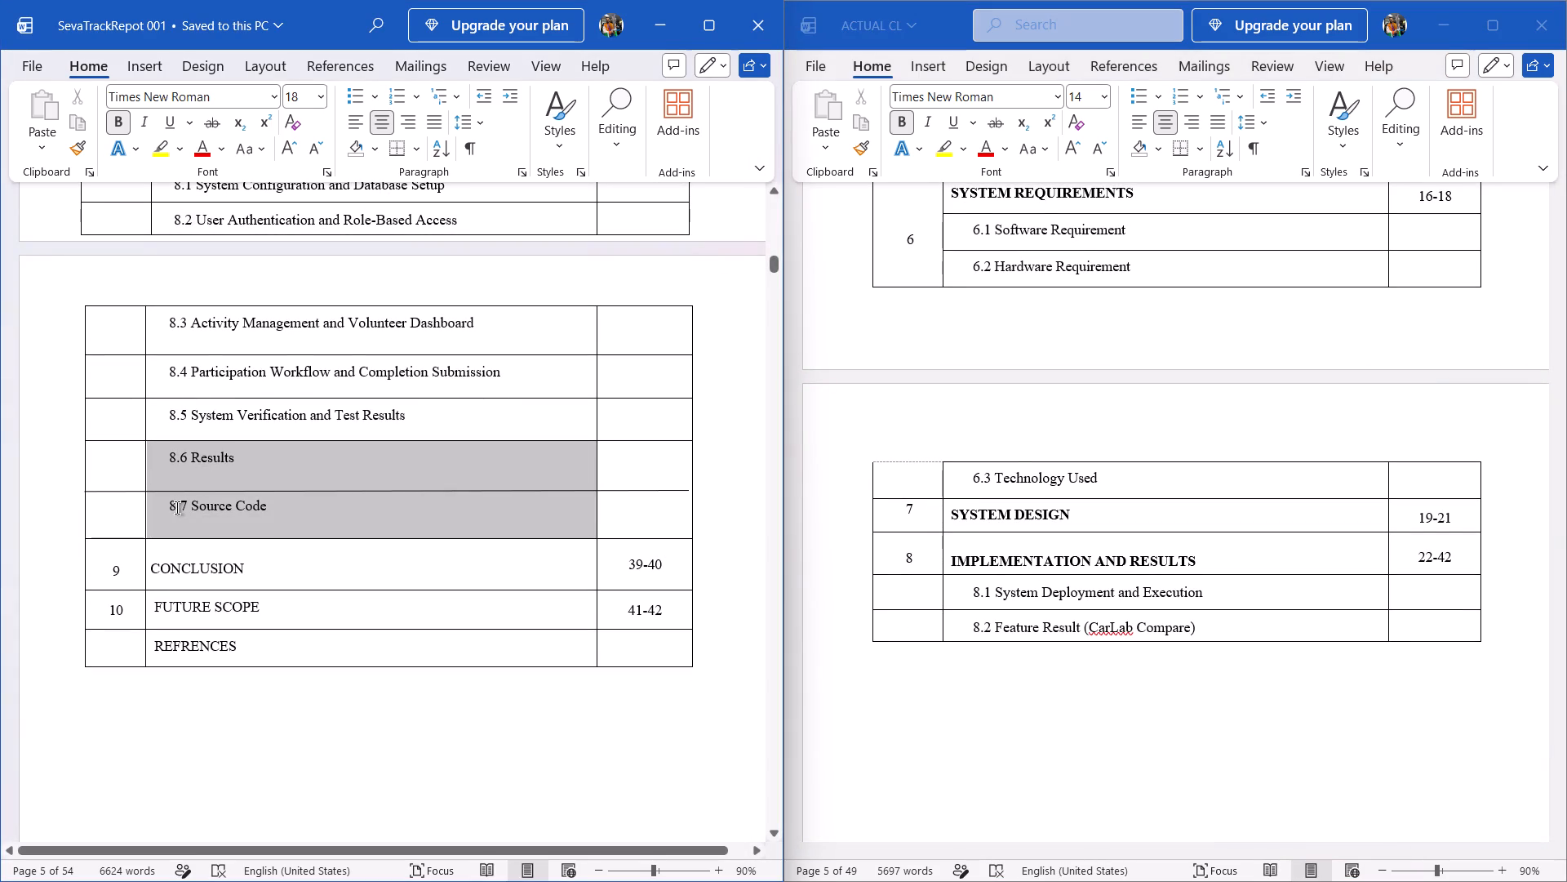
{"action": "left_click_drag", "start_coordinate": [177, 508], "coordinate": [185, 497]}
{"action": "left_click", "coordinate": [158, 506]}
{"action": "left_click_drag", "start_coordinate": [158, 506], "coordinate": [283, 496]}
{"action": "key", "text": "ctrl+c"}
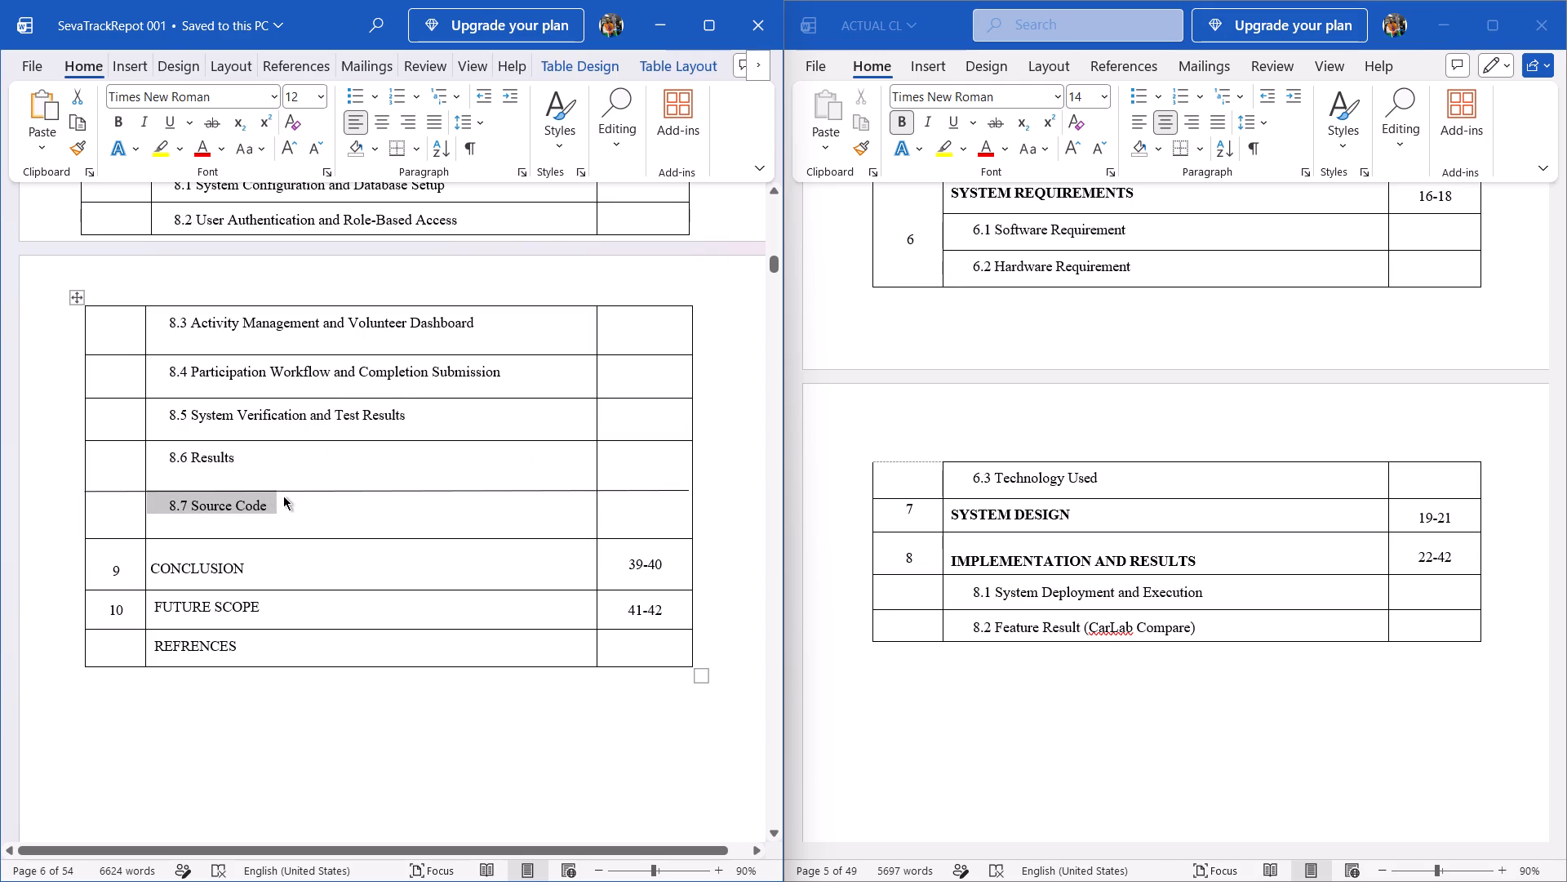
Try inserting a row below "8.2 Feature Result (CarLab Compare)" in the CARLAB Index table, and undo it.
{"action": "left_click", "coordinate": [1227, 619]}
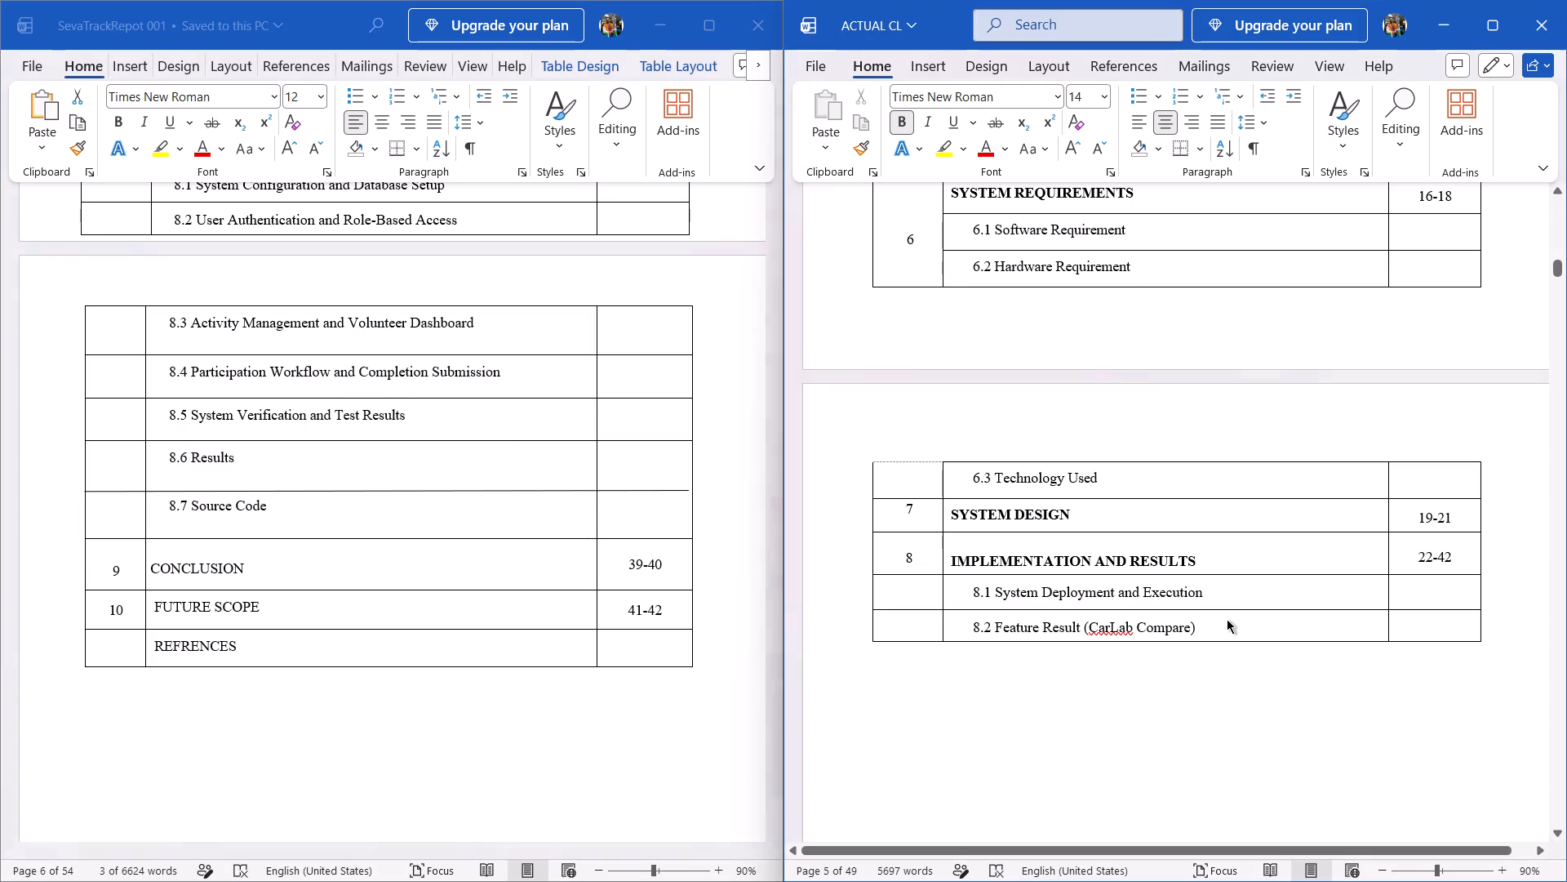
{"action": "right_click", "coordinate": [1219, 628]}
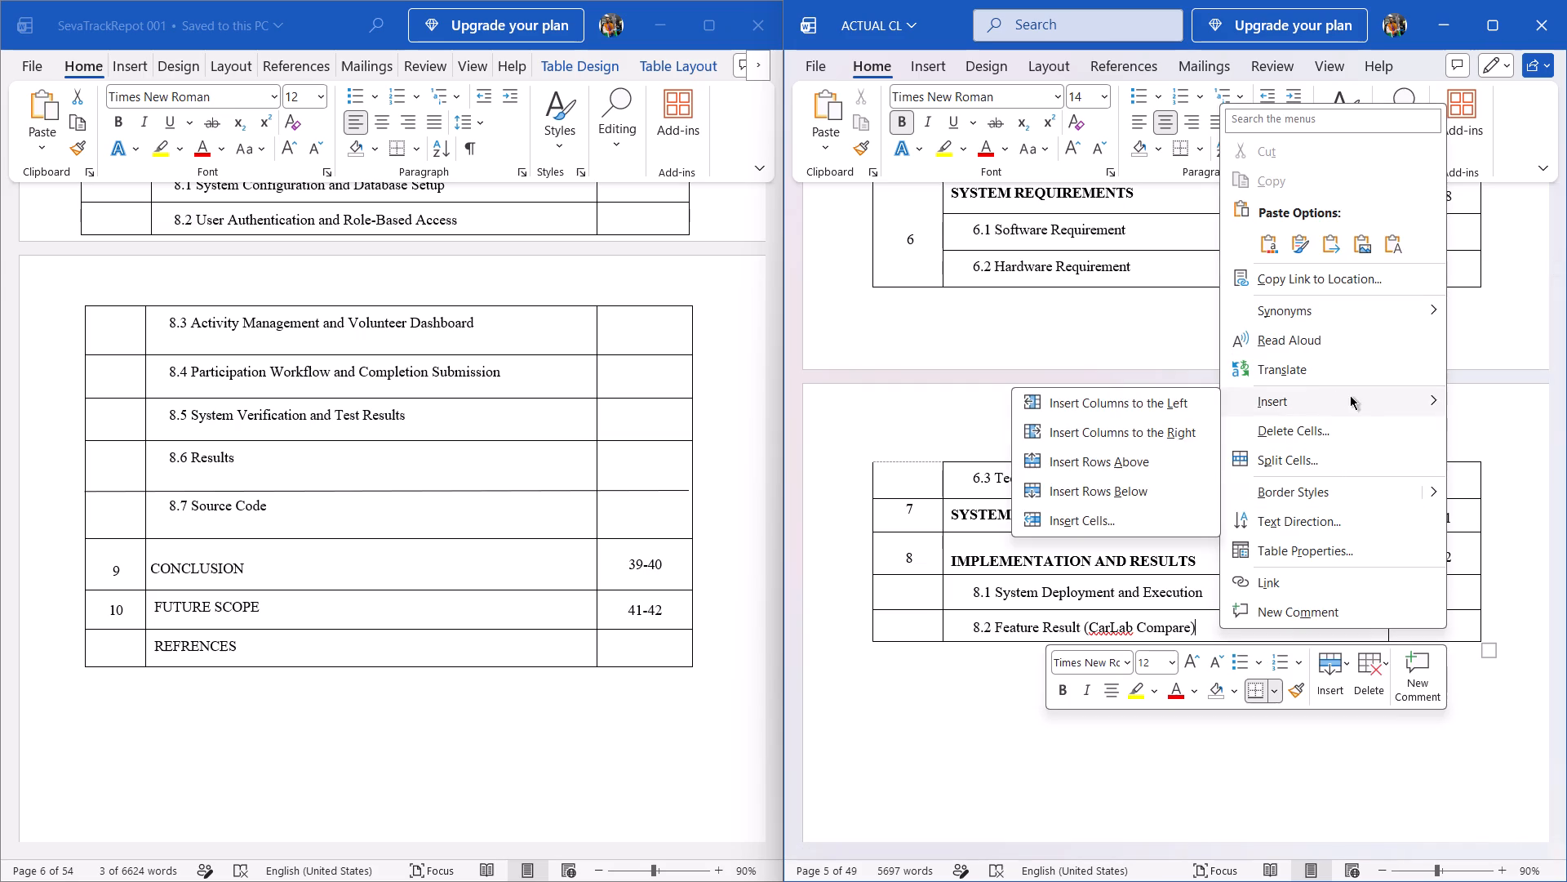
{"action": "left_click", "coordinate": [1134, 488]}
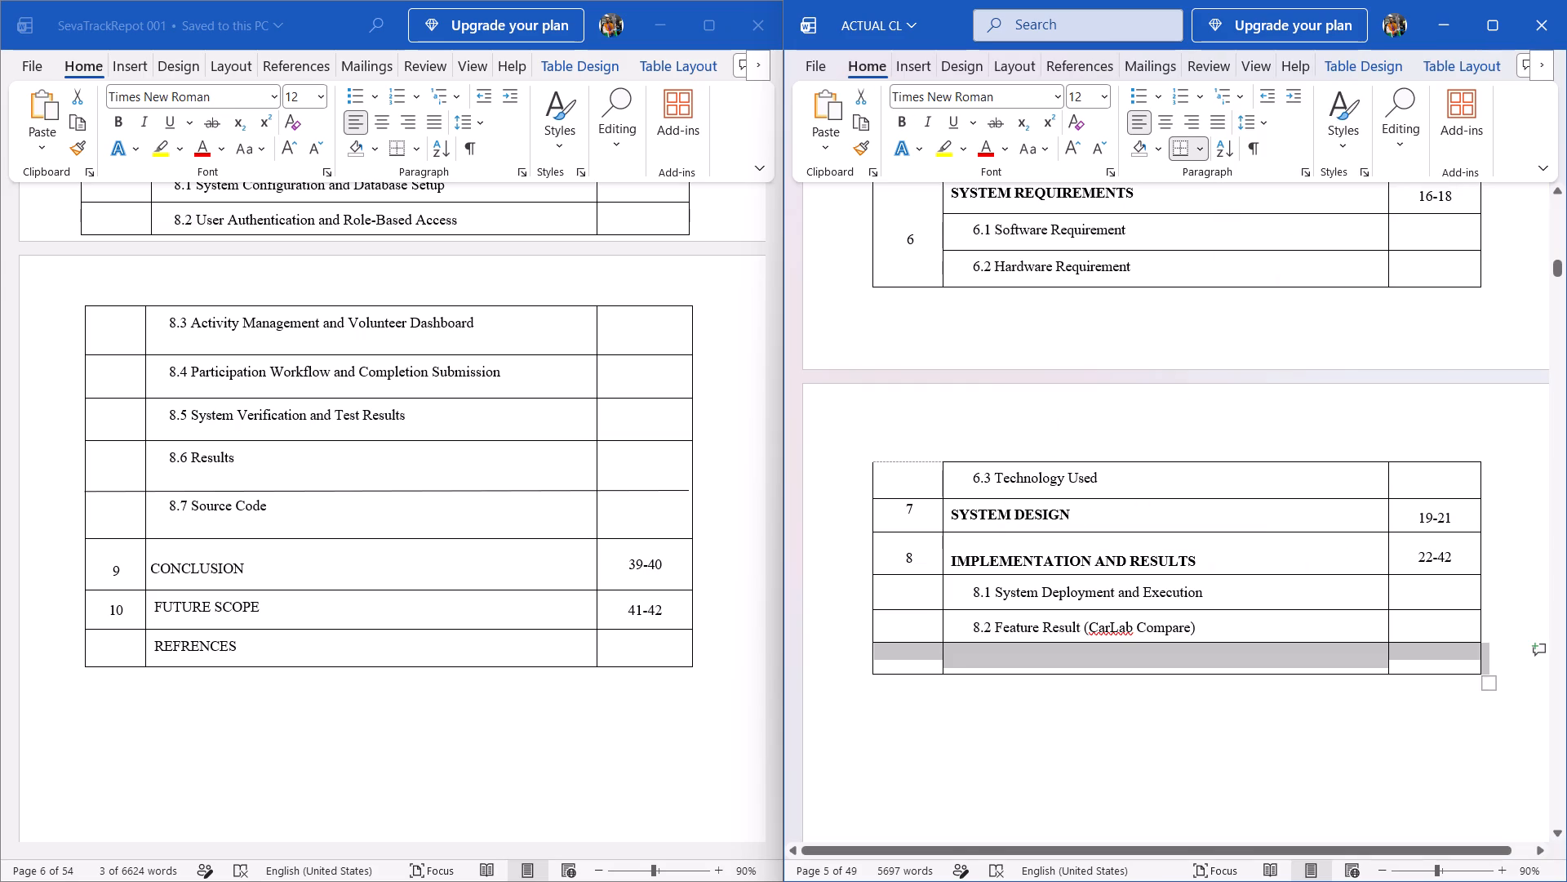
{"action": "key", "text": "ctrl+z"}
Split the "8.2 Feature Result (CarLab Compare)" cell in the CARLAB Index table into 1 column and 2 rows.
{"action": "left_click", "coordinate": [1219, 619]}
{"action": "right_click", "coordinate": [1219, 619]}
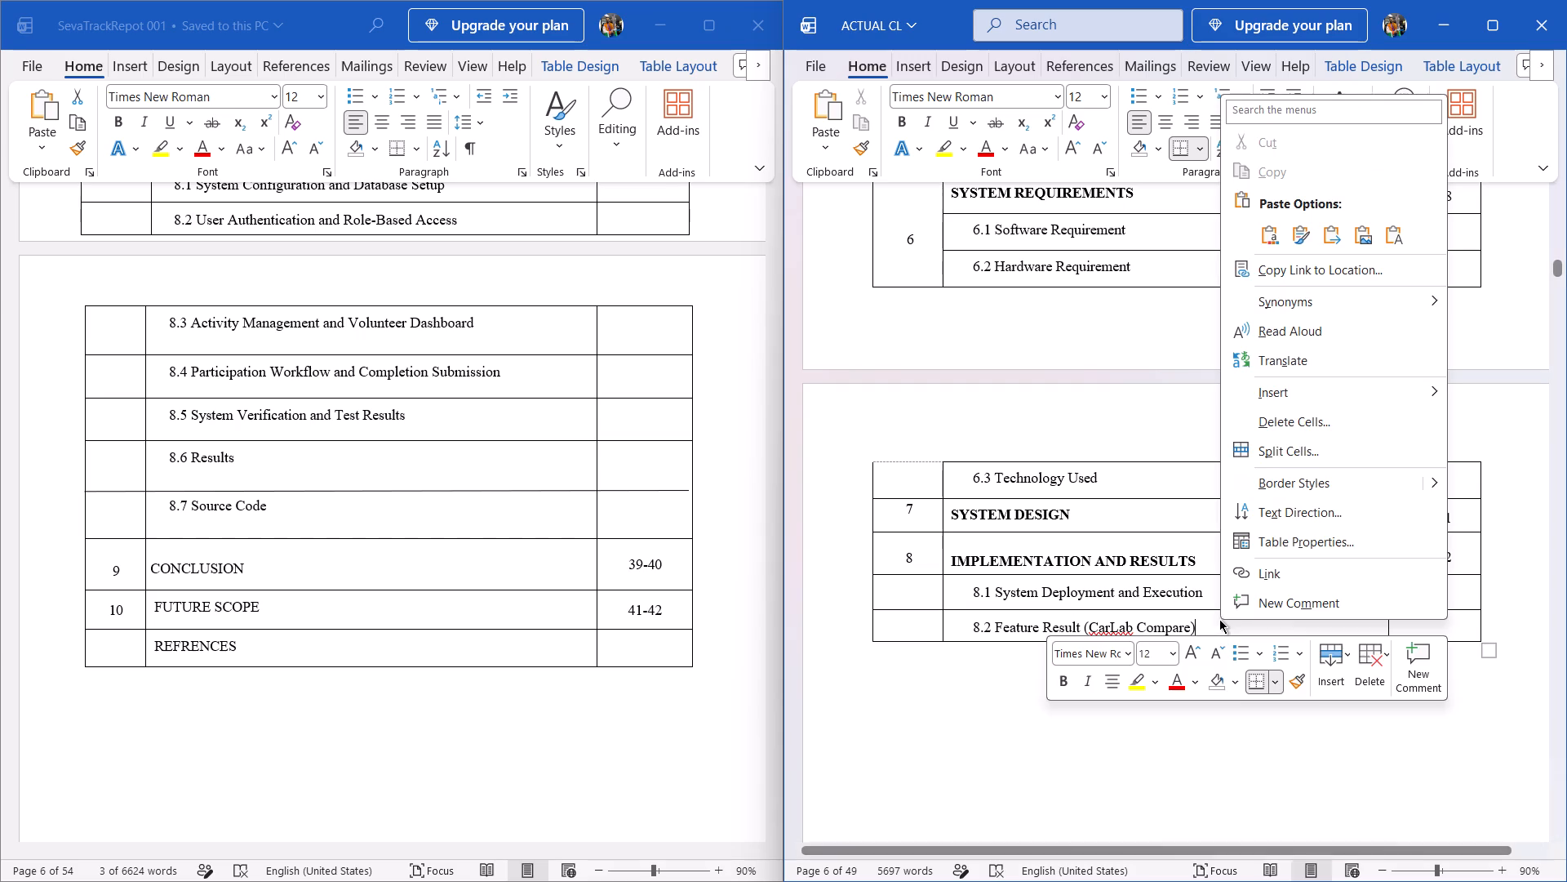
{"action": "left_click", "coordinate": [1359, 457]}
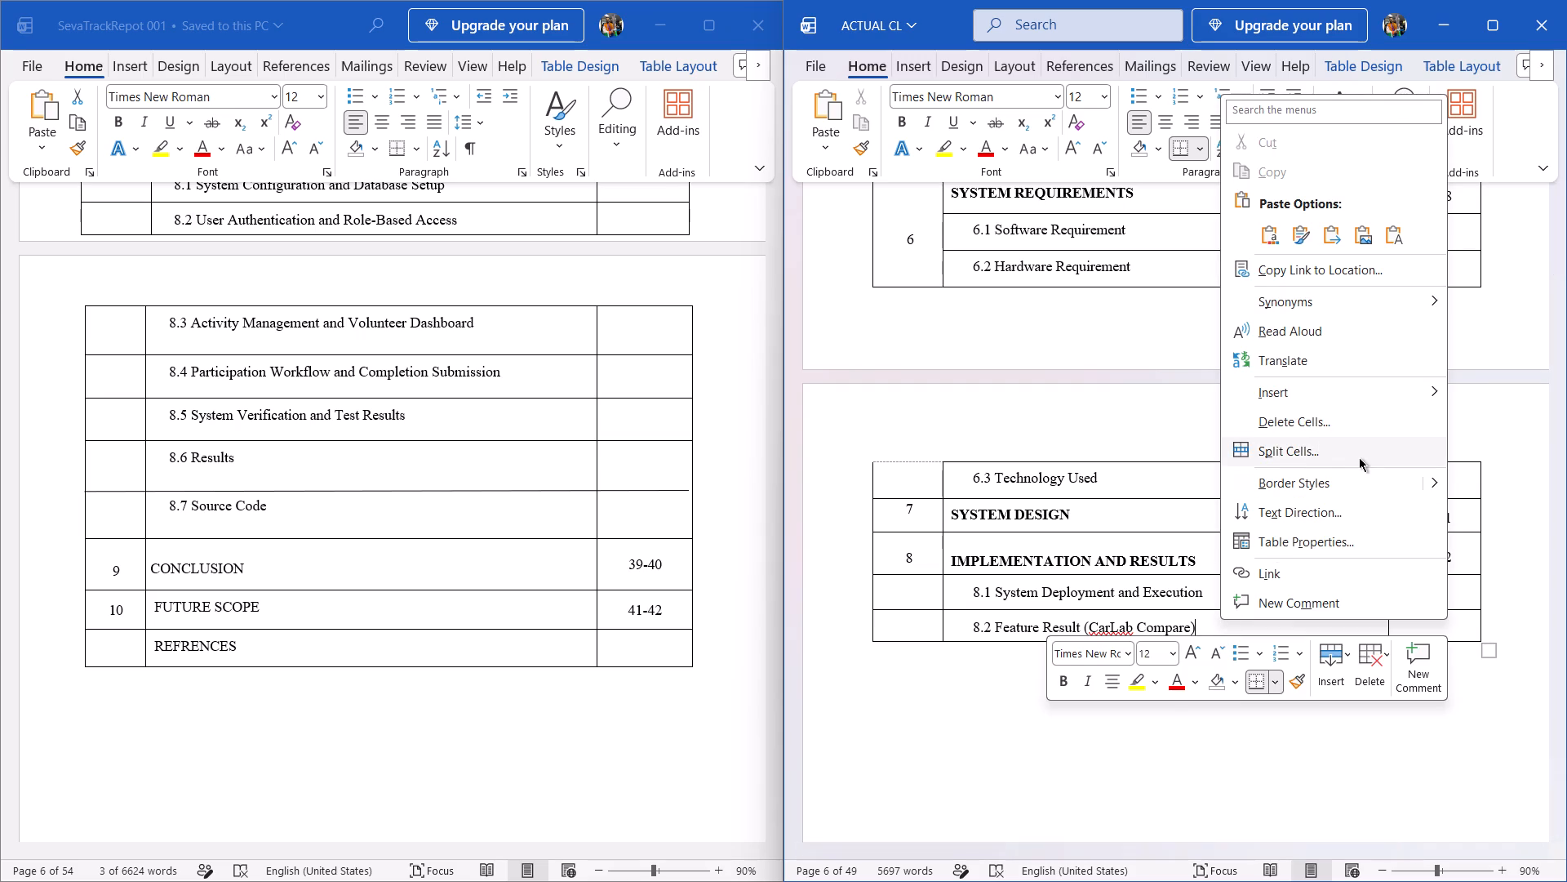
{"action": "left_click", "coordinate": [1247, 403]}
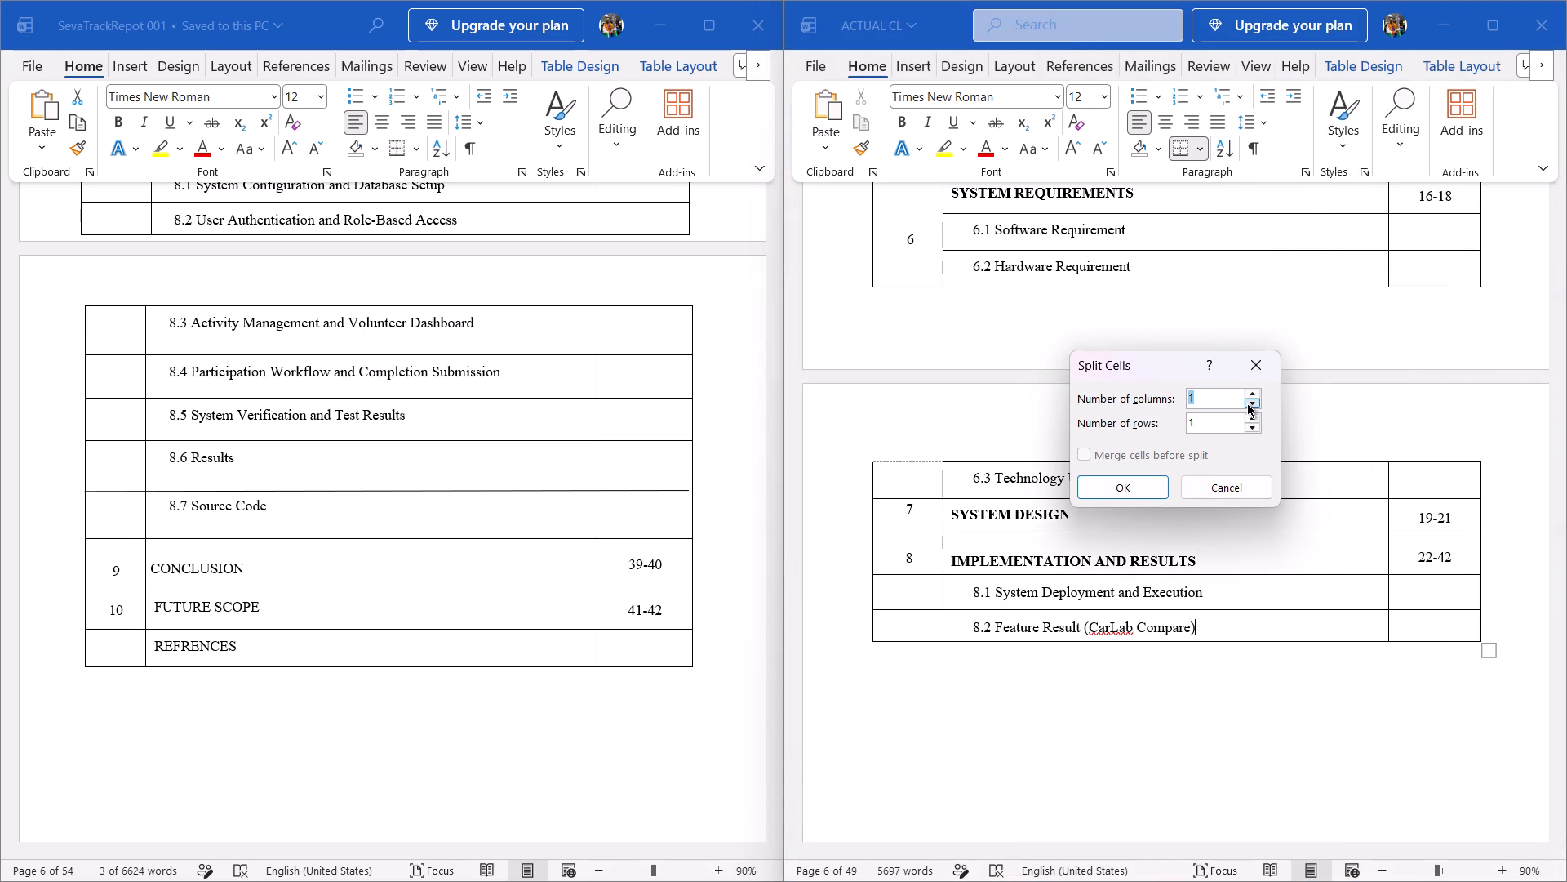
{"action": "left_click", "coordinate": [1253, 412]}
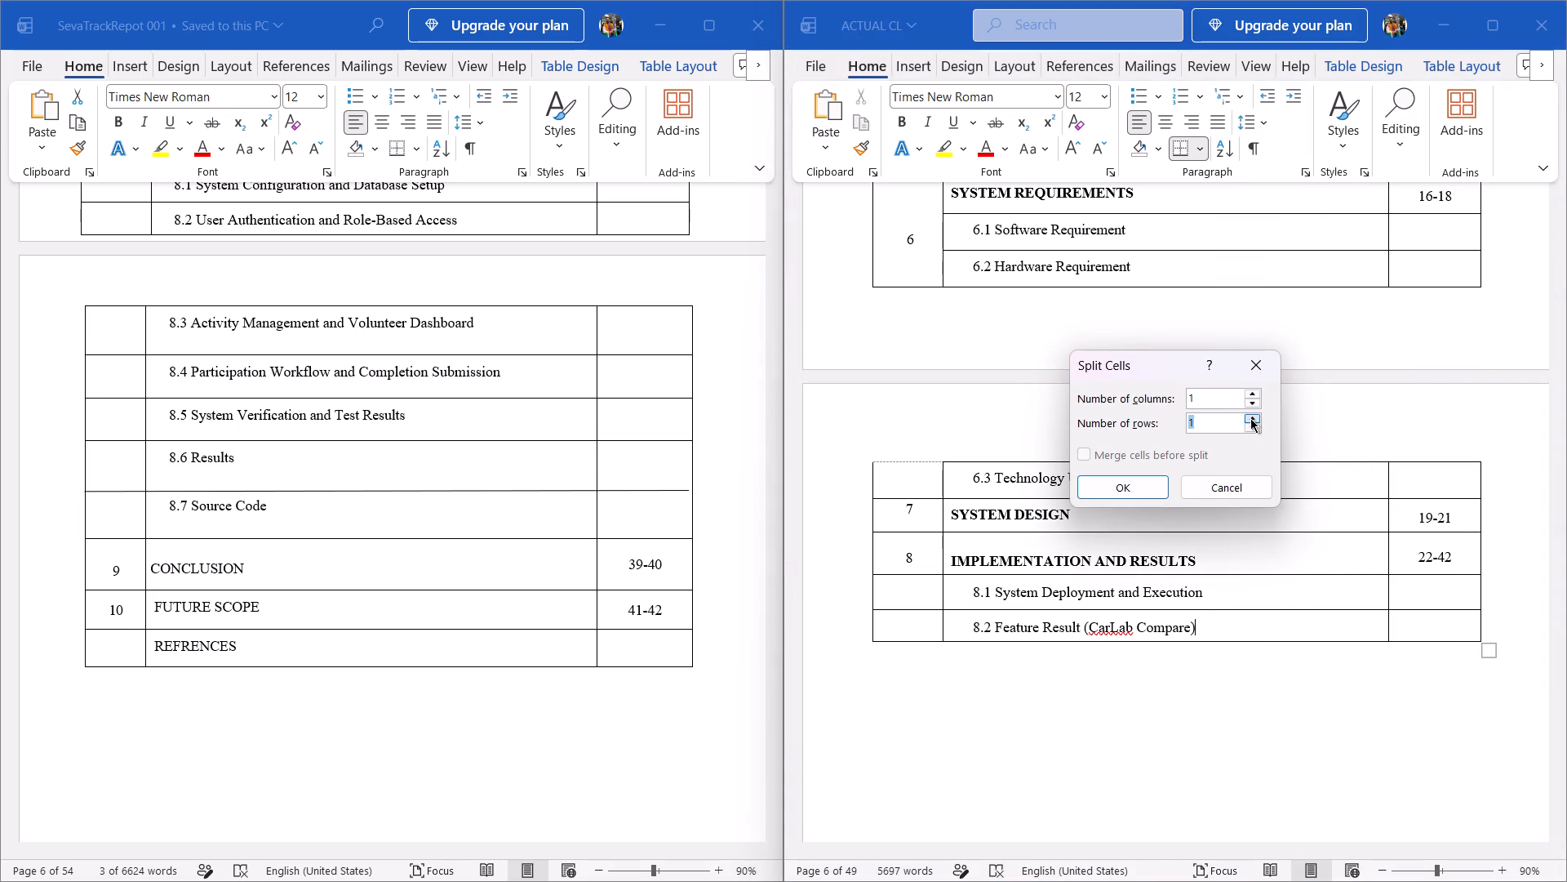
{"action": "left_click", "coordinate": [1255, 420]}
{"action": "left_click", "coordinate": [1122, 483]}
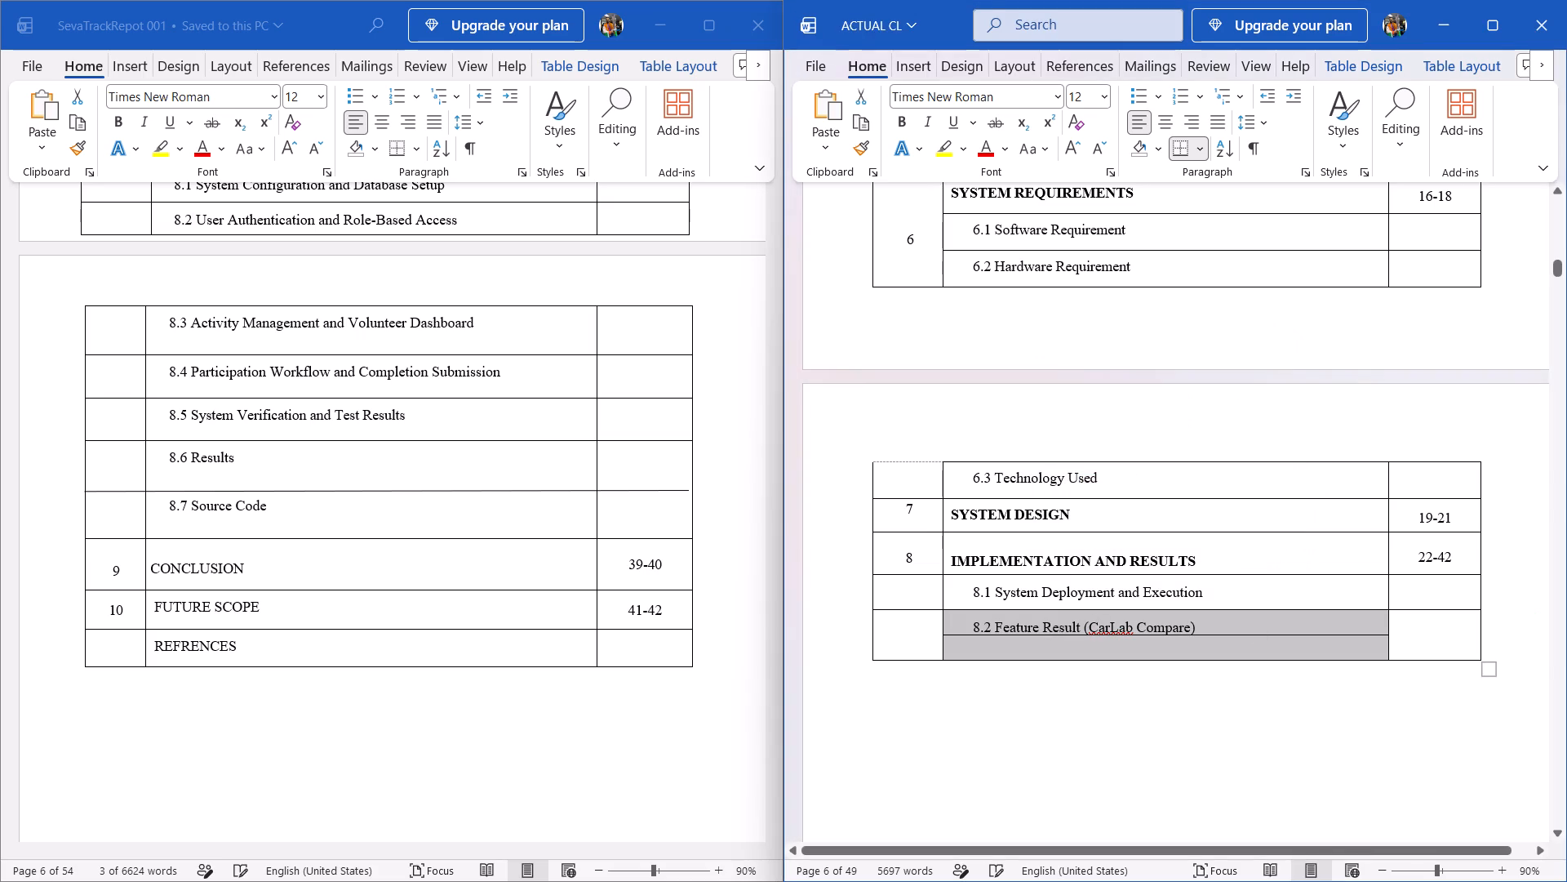
Split the page-number cell beside "8.2 Feature Result (CarLab Compare)" in the CARLAB Index table into 1 column and 2 rows.
{"action": "left_click", "coordinate": [1427, 635]}
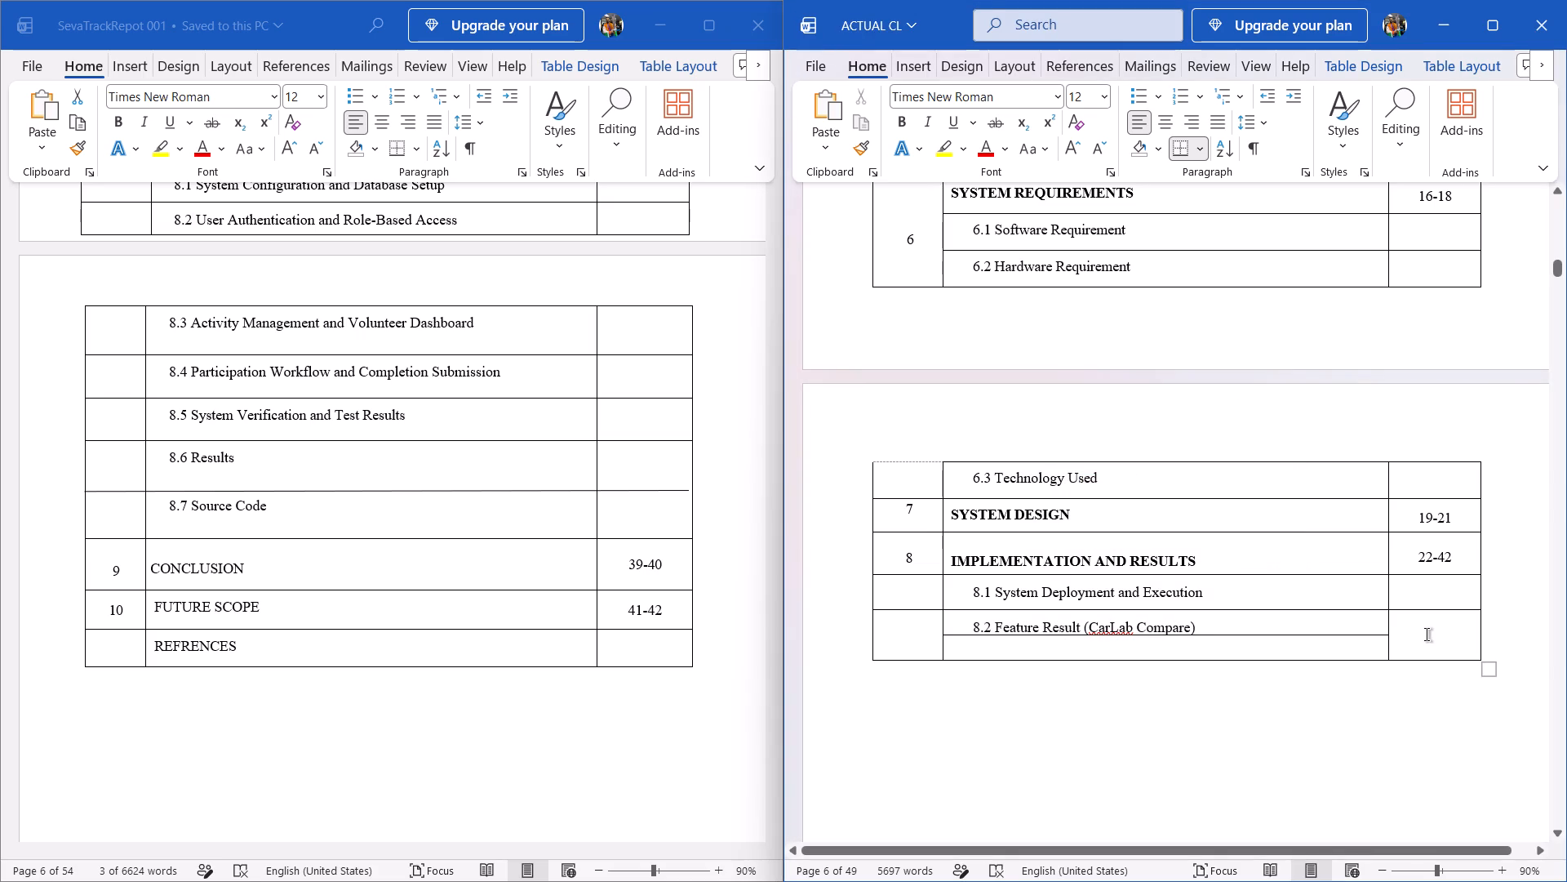
{"action": "left_click", "coordinate": [1427, 635]}
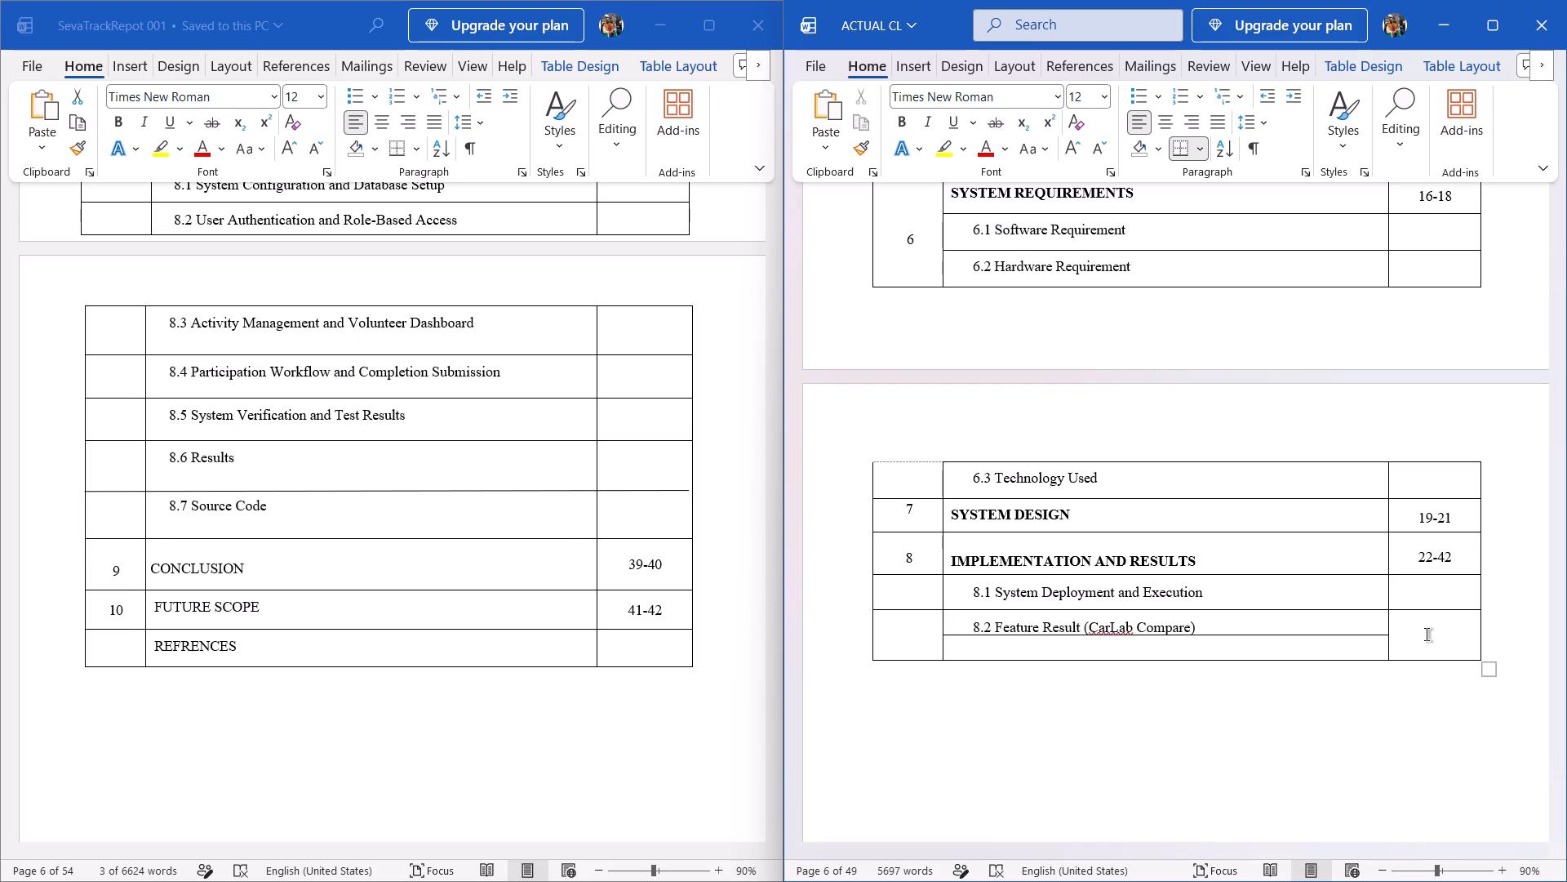
{"action": "right_click", "coordinate": [1427, 635]}
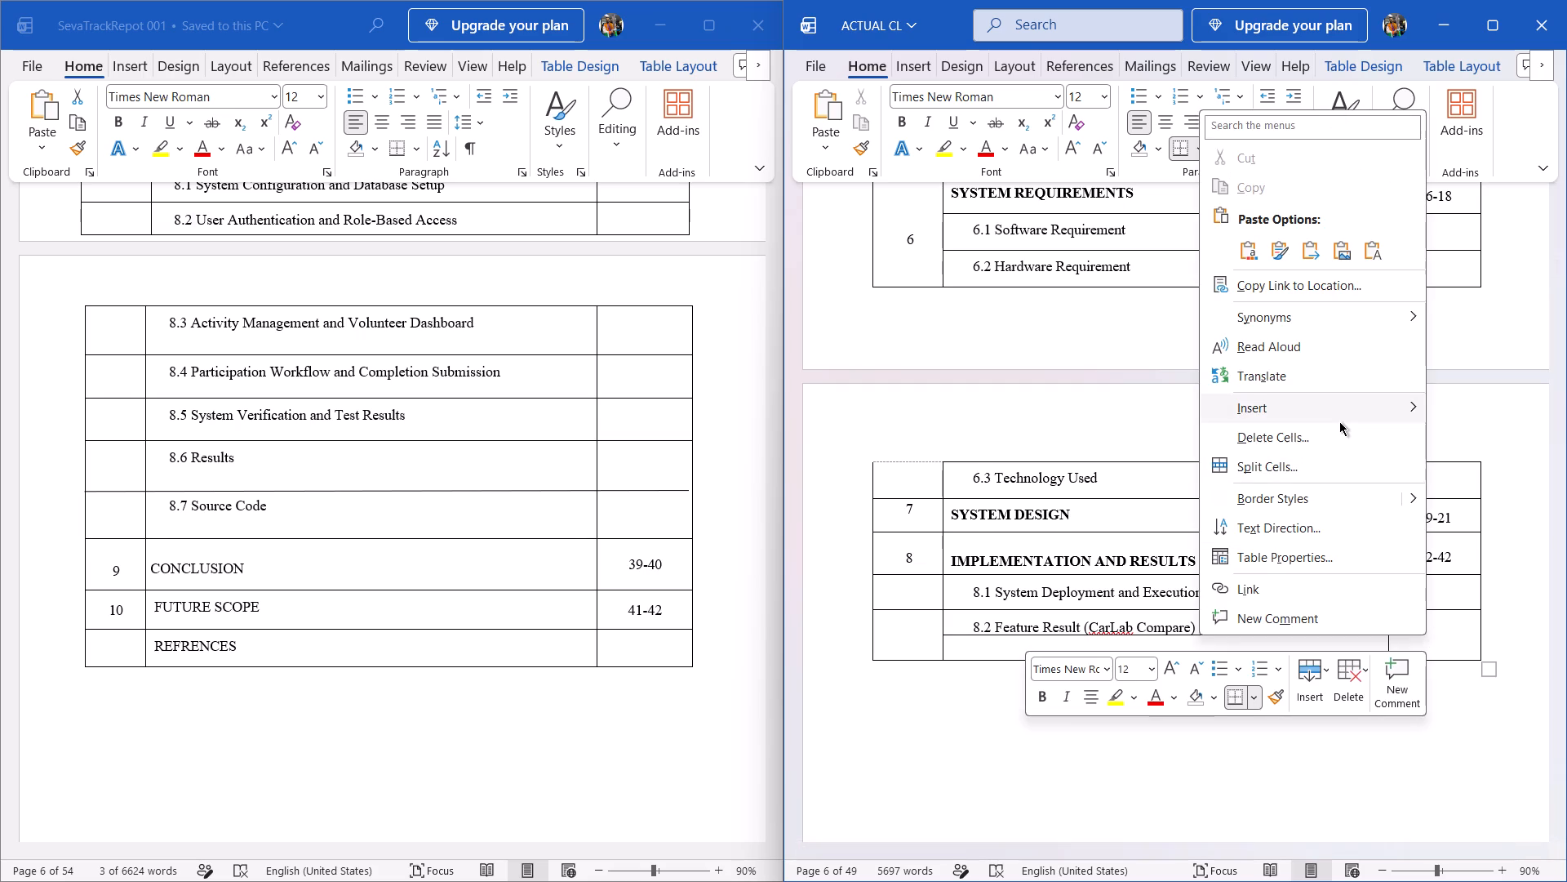
{"action": "left_click", "coordinate": [1331, 471]}
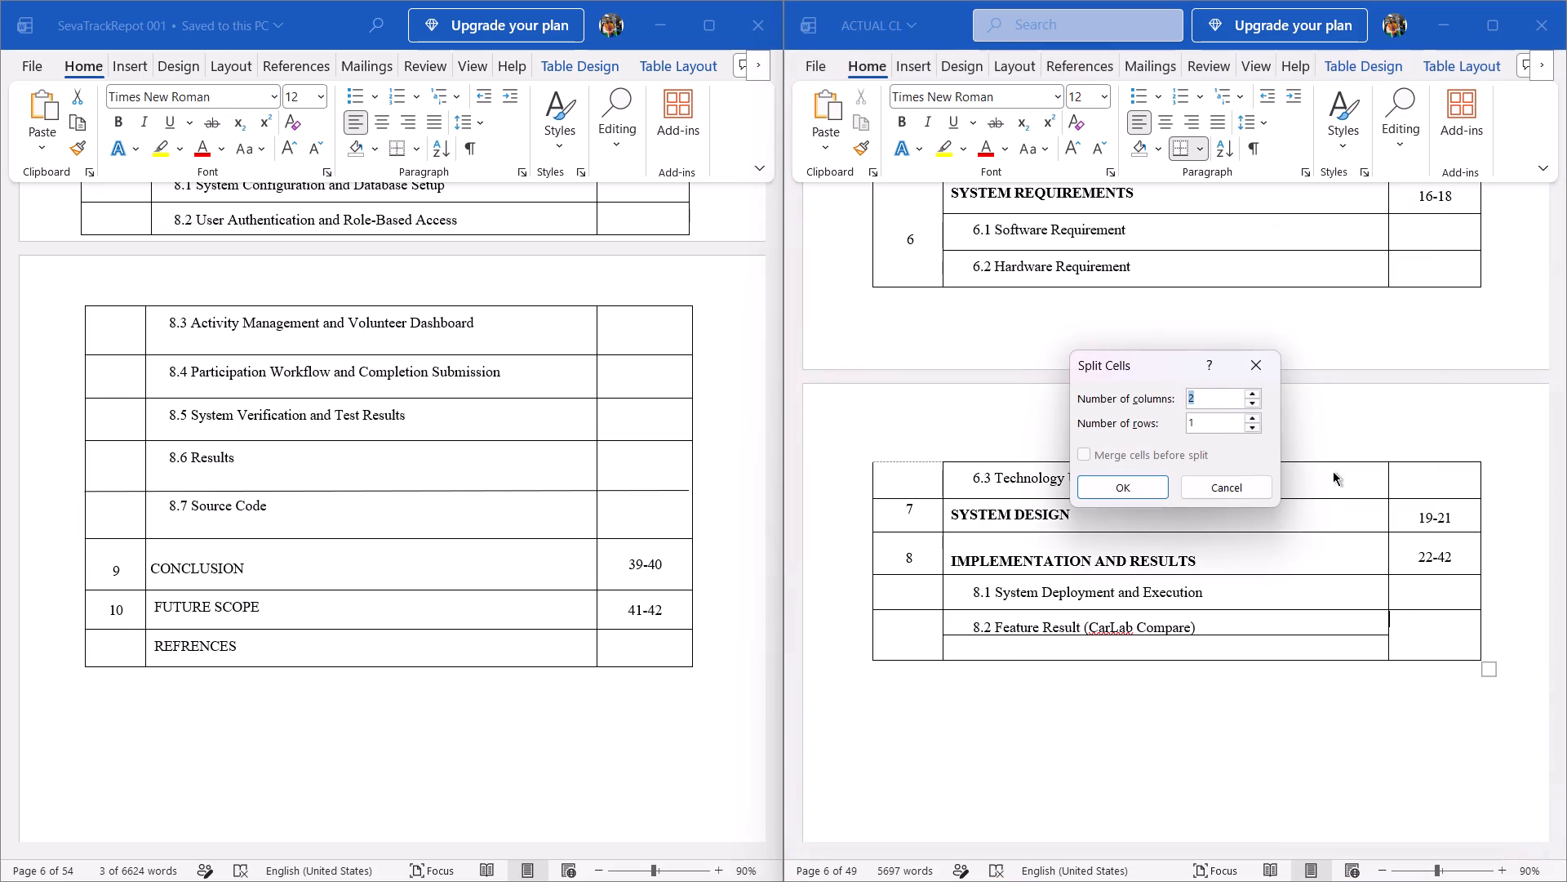
{"action": "left_click", "coordinate": [1254, 416]}
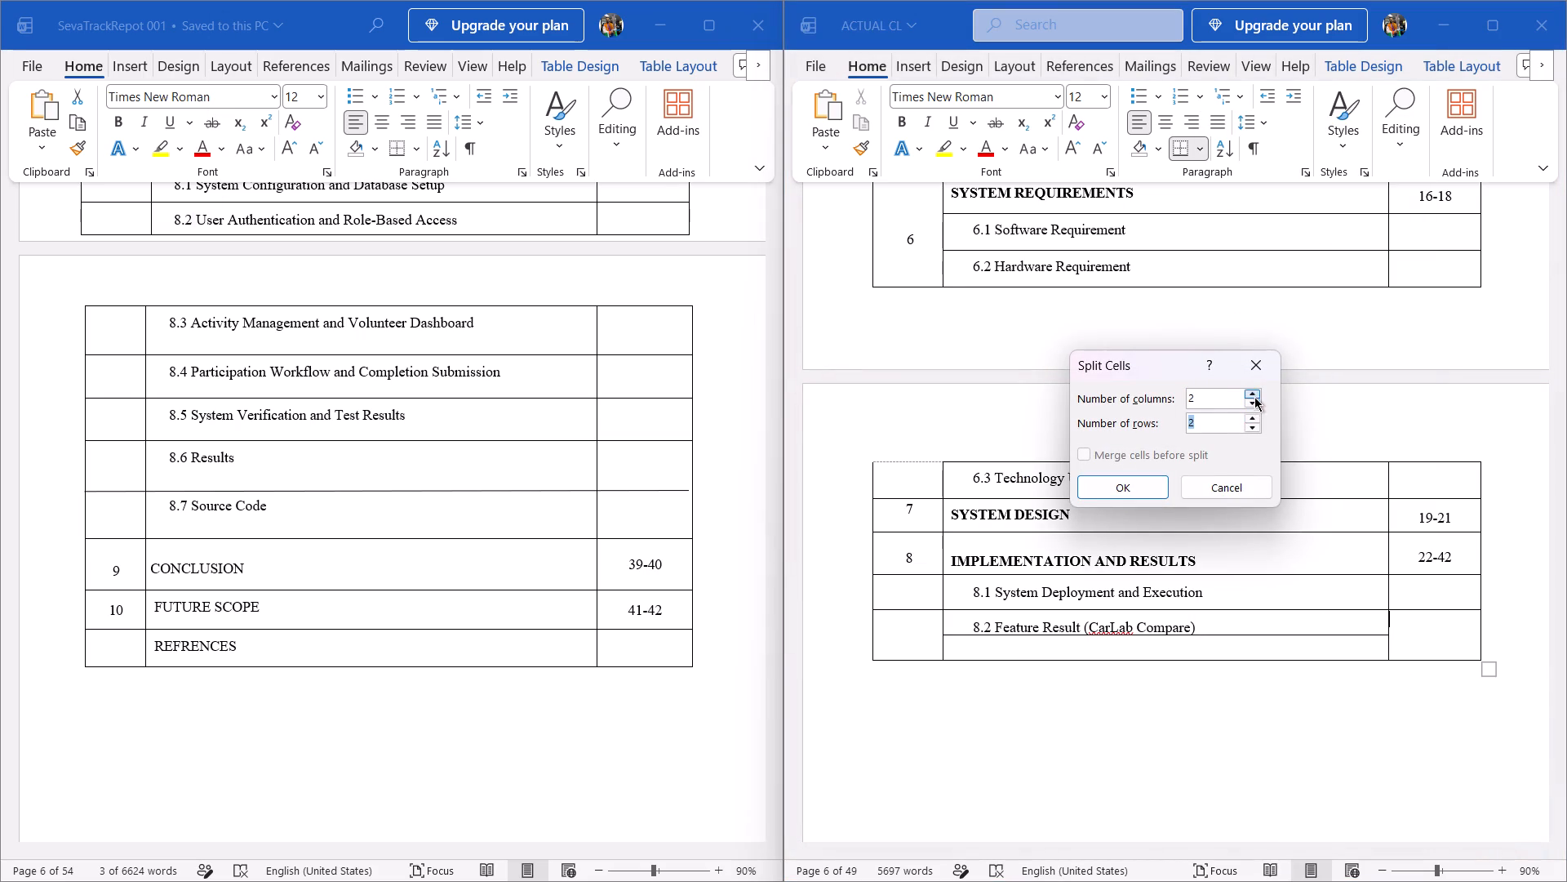
{"action": "left_click", "coordinate": [1254, 407]}
{"action": "left_click", "coordinate": [1138, 489]}
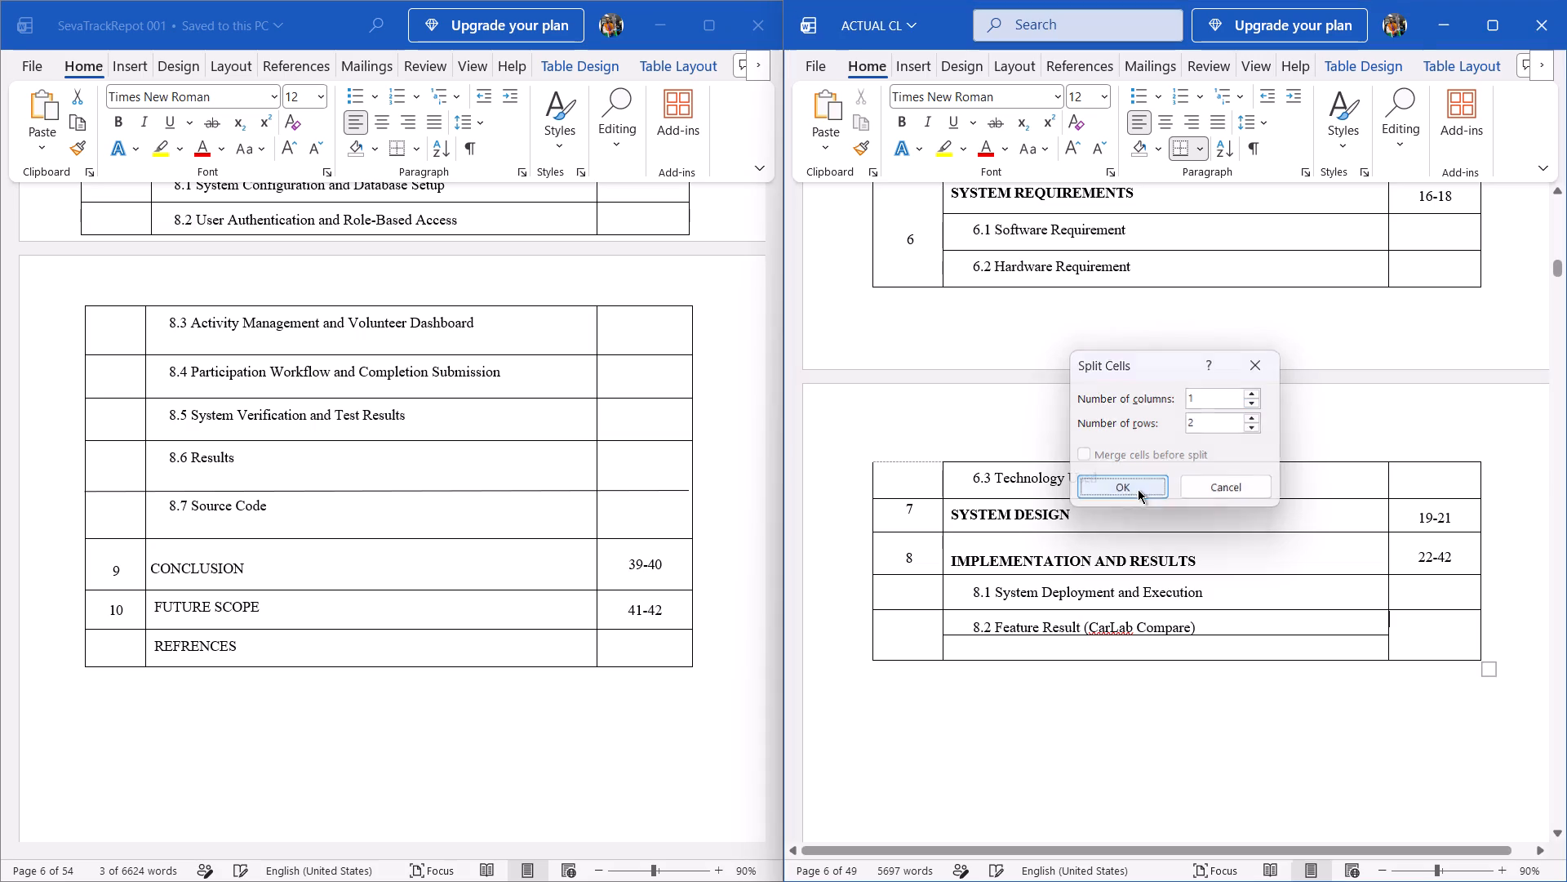
Paste "8.7 Source Code" into the empty cell below 8.2 in the CARLAB Index table and remove the extra blank line.
{"action": "left_click", "coordinate": [1212, 655]}
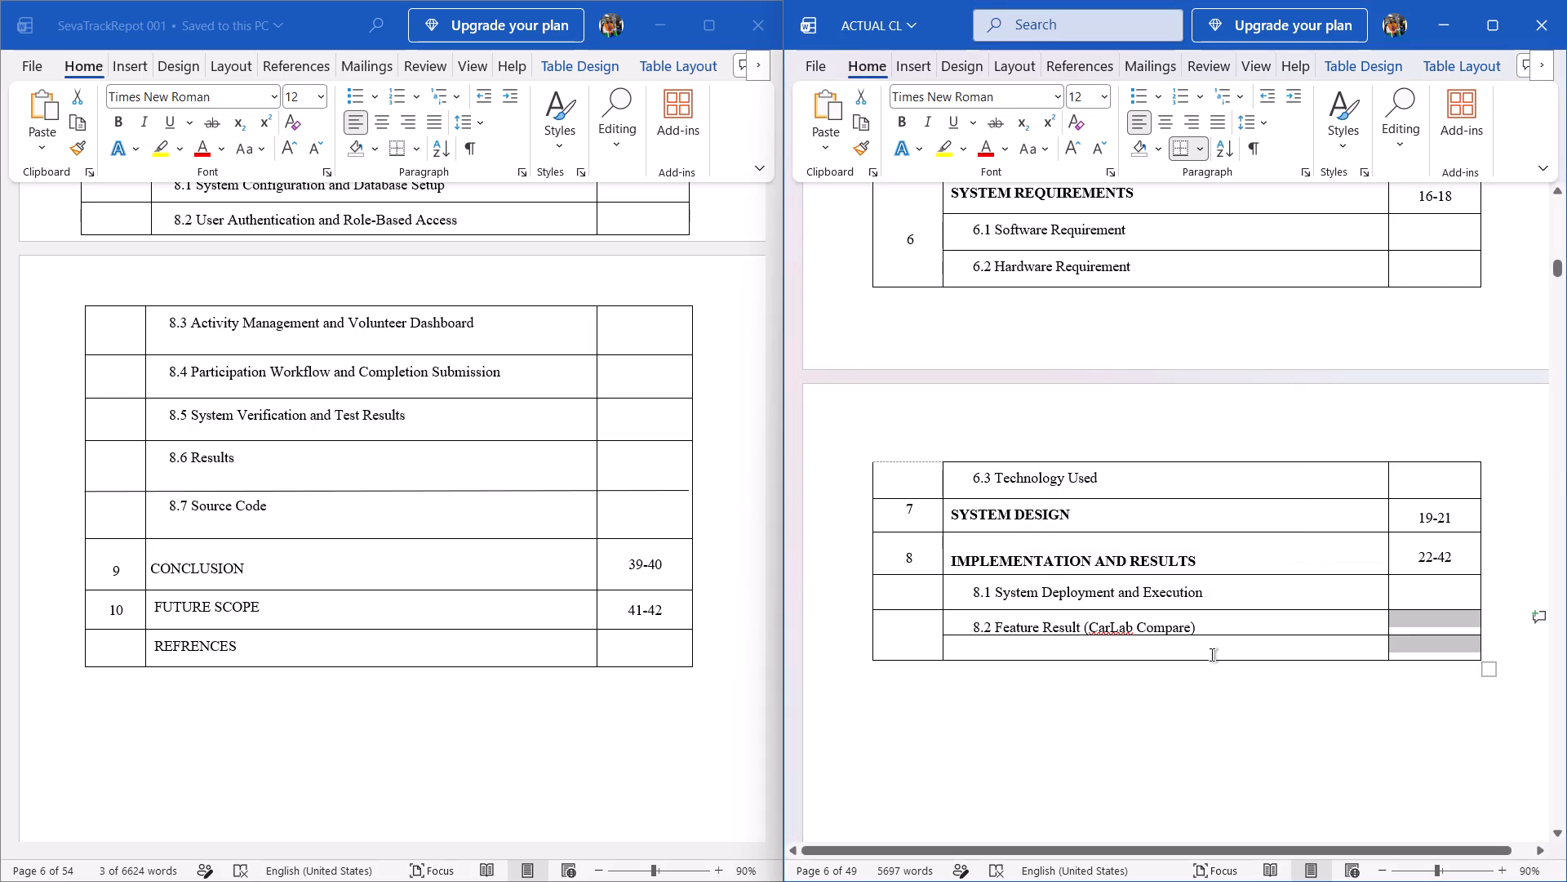
{"action": "left_click", "coordinate": [1031, 646]}
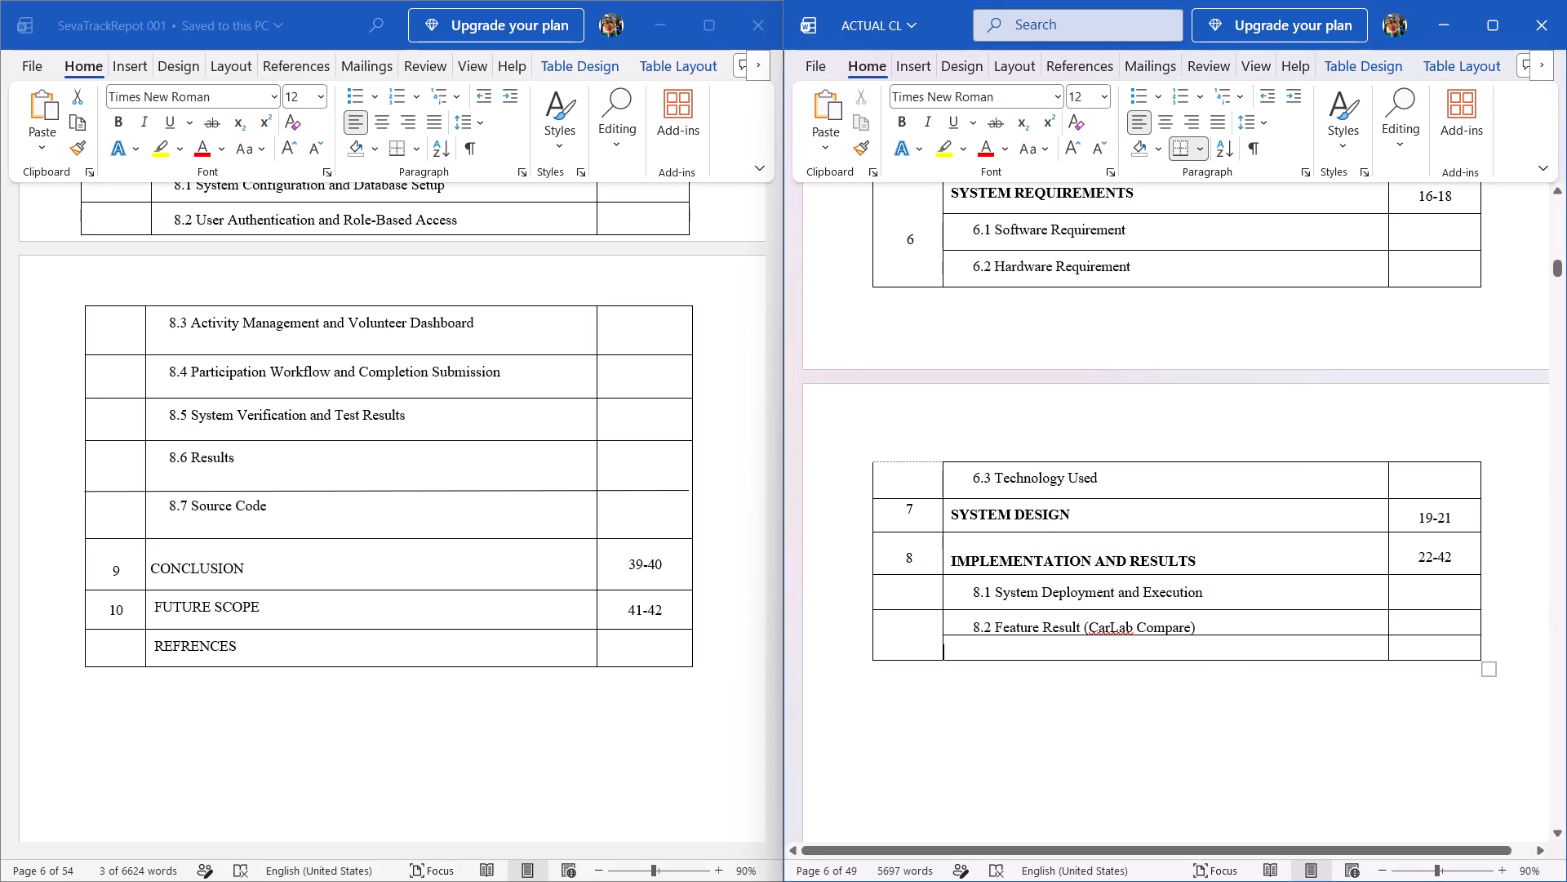
{"action": "key", "text": "ctrl+v"}
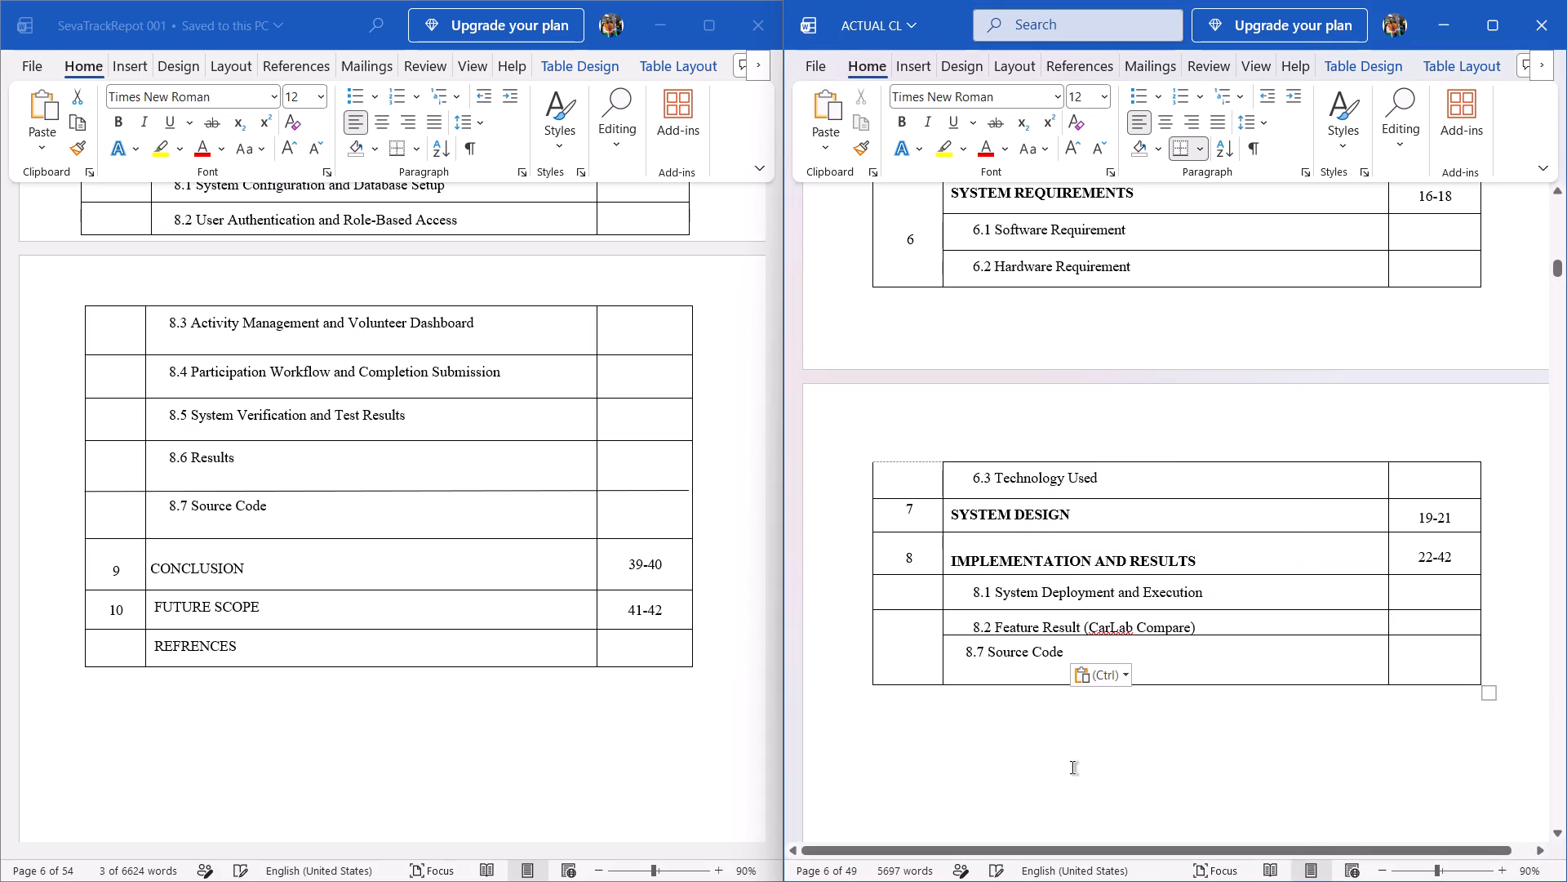
{"action": "left_click", "coordinate": [1191, 686]}
{"action": "left_click", "coordinate": [1034, 677]}
{"action": "key", "text": "BackSpace"}
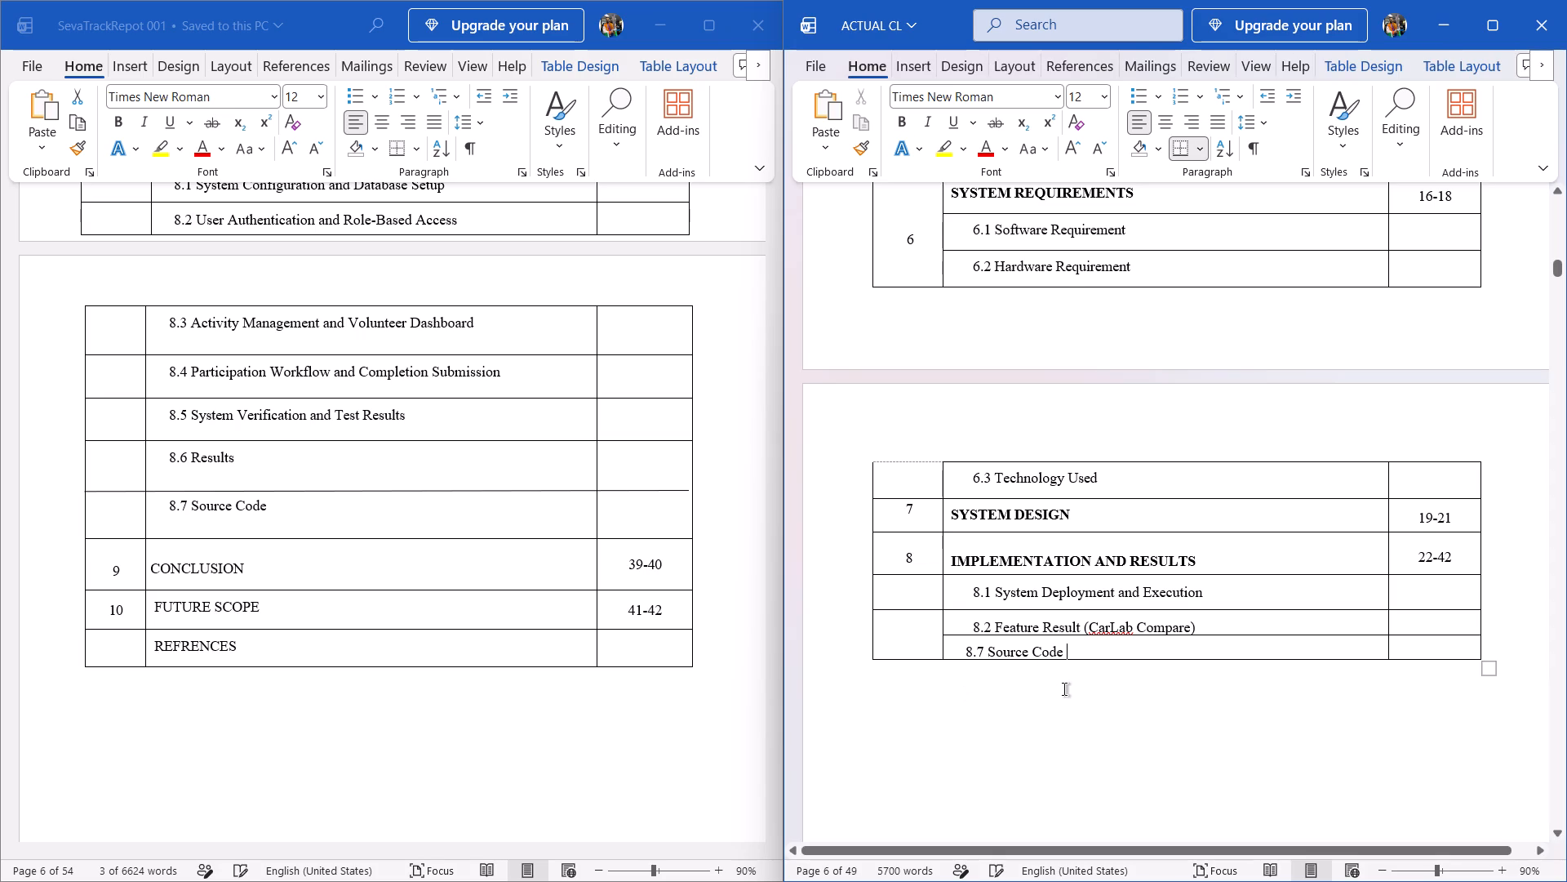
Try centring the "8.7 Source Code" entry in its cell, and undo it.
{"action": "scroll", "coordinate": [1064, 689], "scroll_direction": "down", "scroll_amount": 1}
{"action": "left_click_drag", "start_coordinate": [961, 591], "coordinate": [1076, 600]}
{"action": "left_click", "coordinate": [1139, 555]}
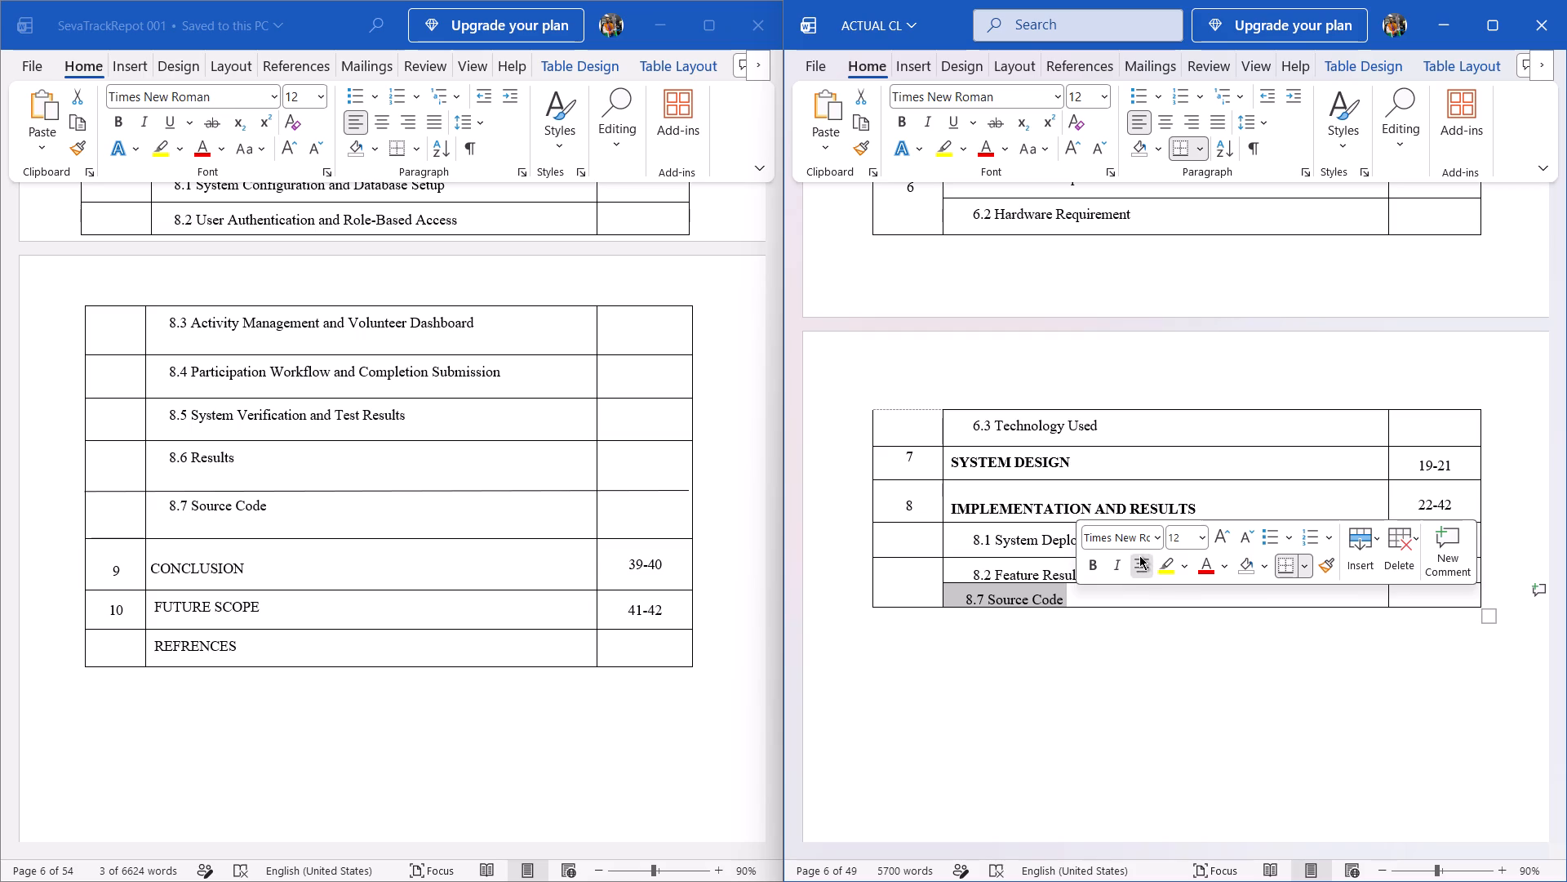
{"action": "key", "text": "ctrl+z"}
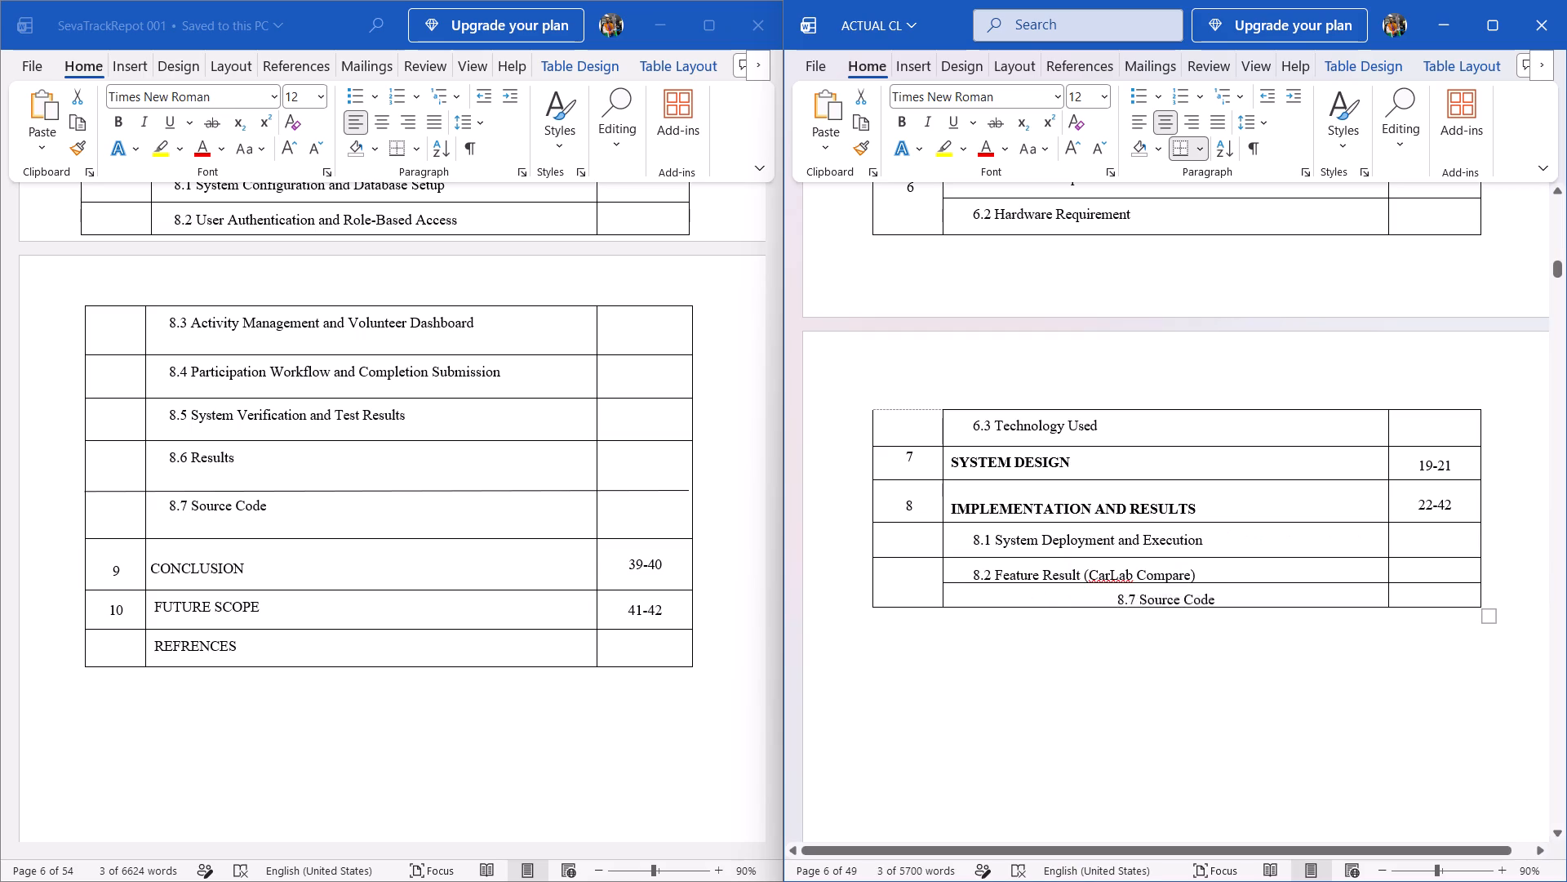
Indent the "8.7 Source Code" entry with three leading spaces so it lines up with the 8.1 and 8.2 entries.
{"action": "left_click", "coordinate": [957, 601]}
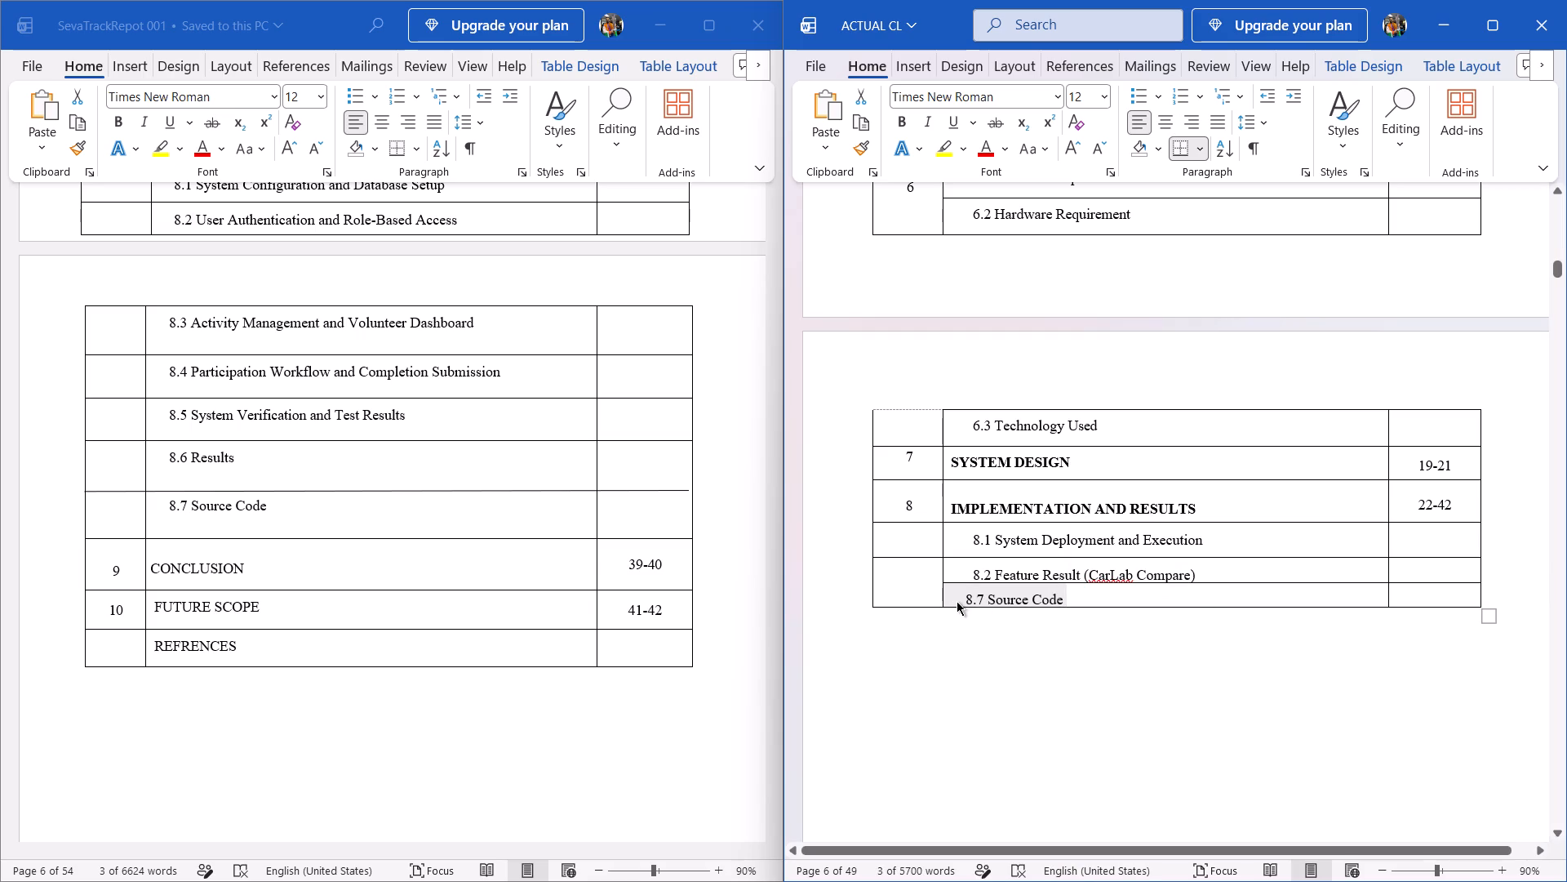
{"action": "left_click", "coordinate": [957, 601]}
{"action": "key", "text": "Tab"}
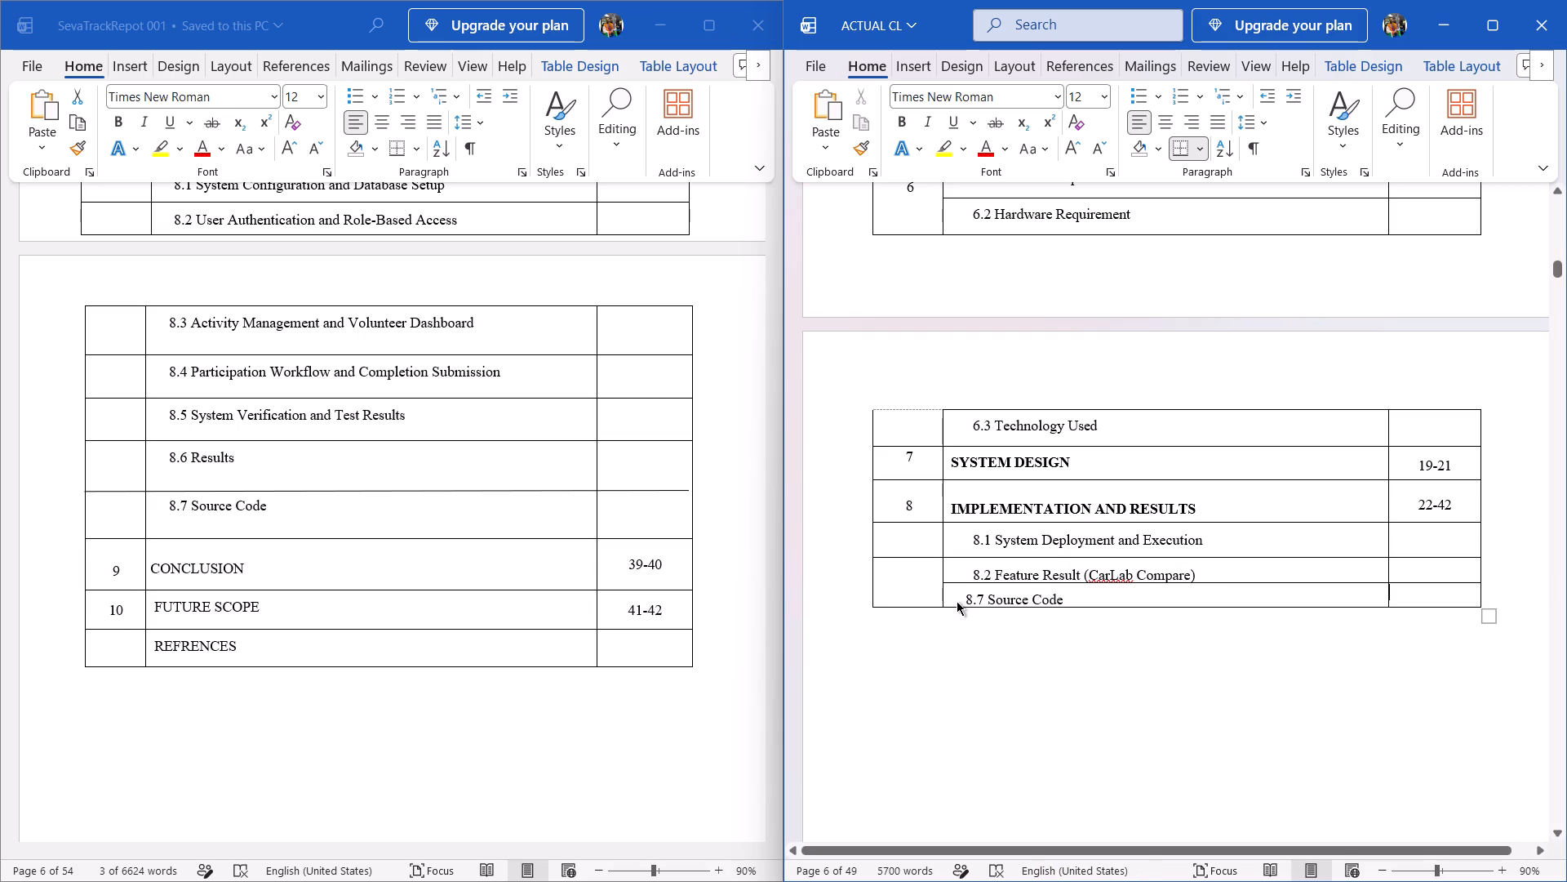
{"action": "key", "text": "Tab"}
{"action": "key", "text": "ctrl+z"}
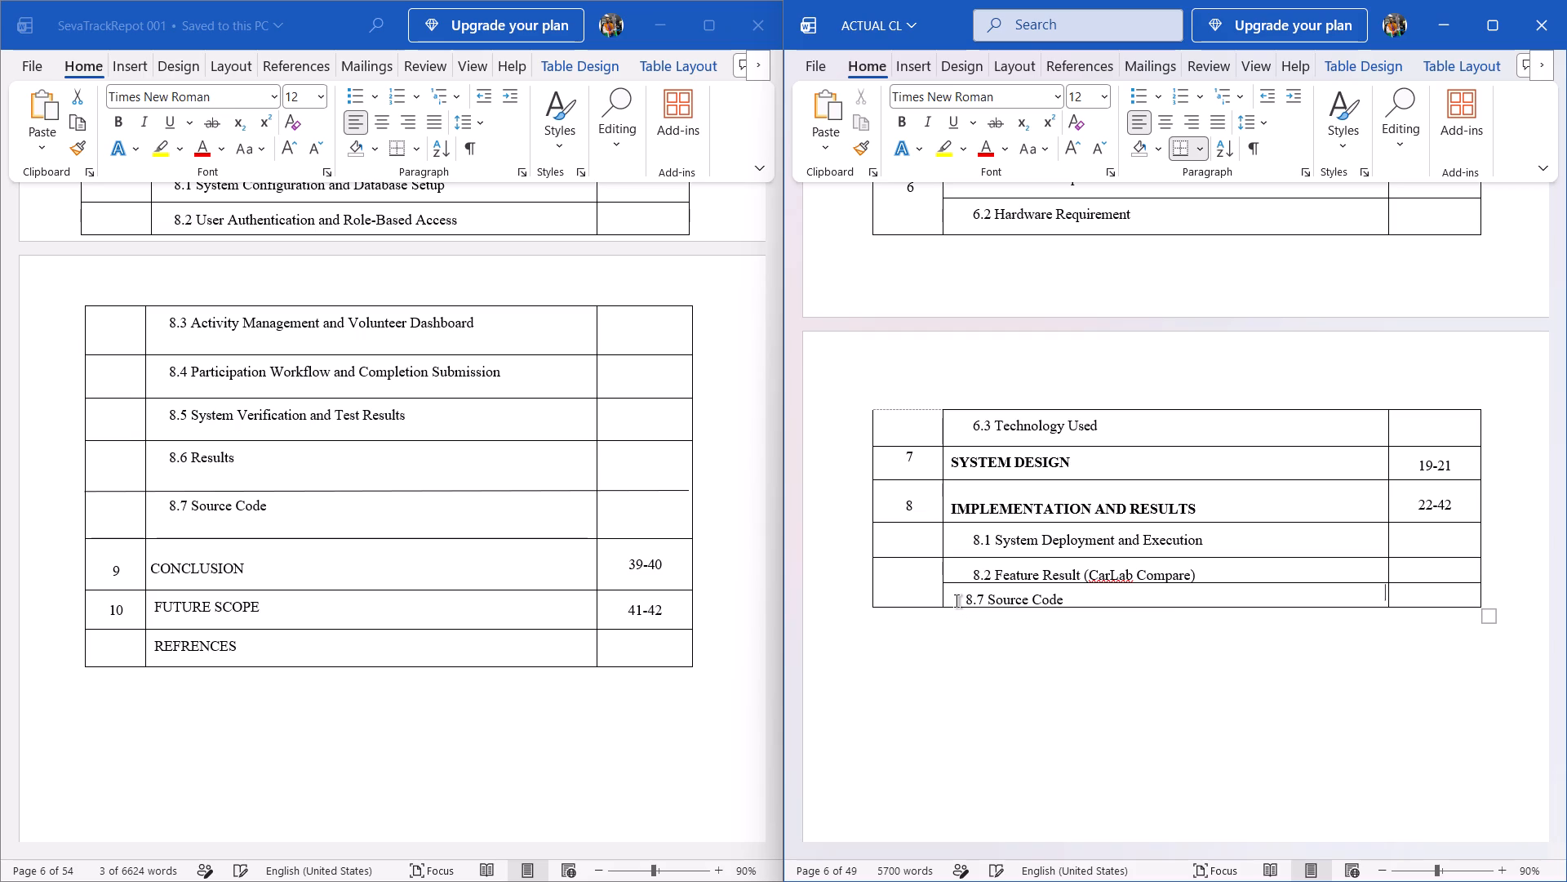
{"action": "left_click", "coordinate": [968, 598]}
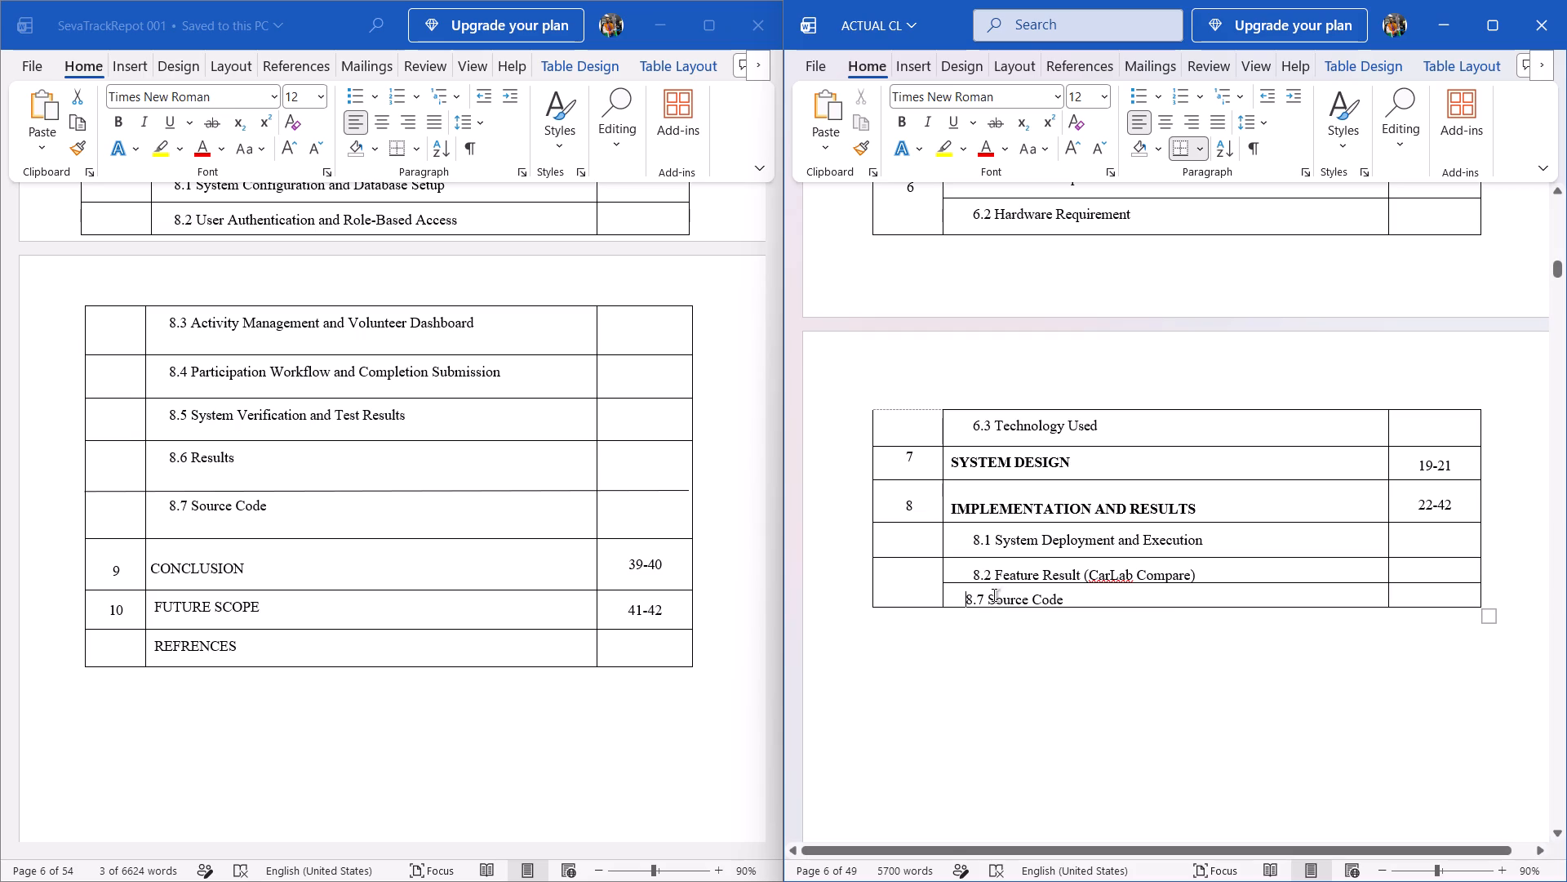
{"action": "key", "text": "Tab"}
{"action": "key", "text": "space"}
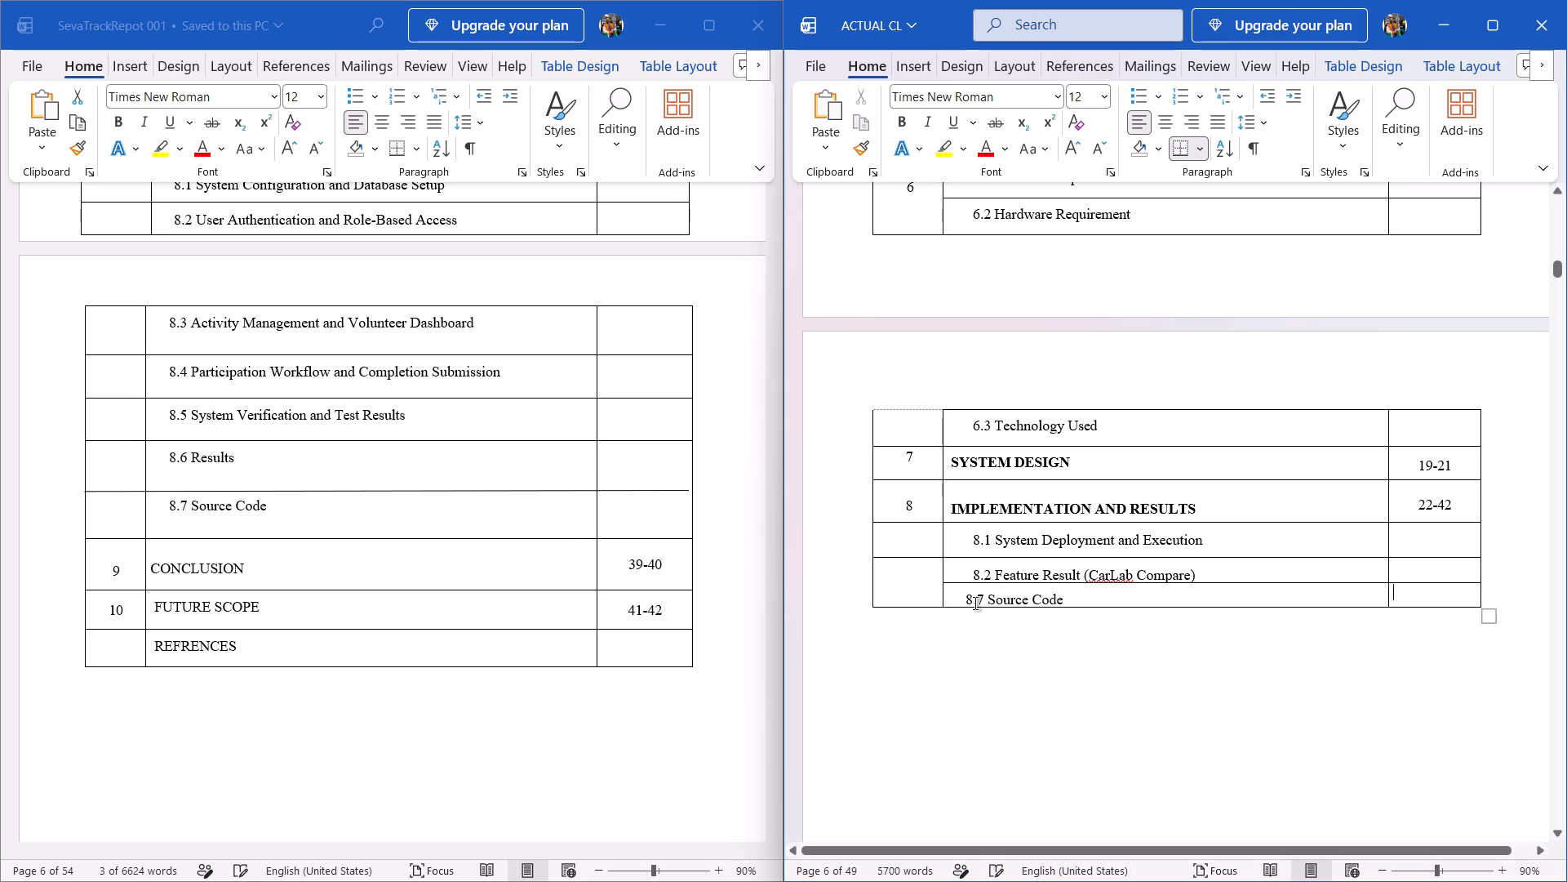
{"action": "left_click", "coordinate": [959, 598]}
{"action": "key", "text": "alt+space"}
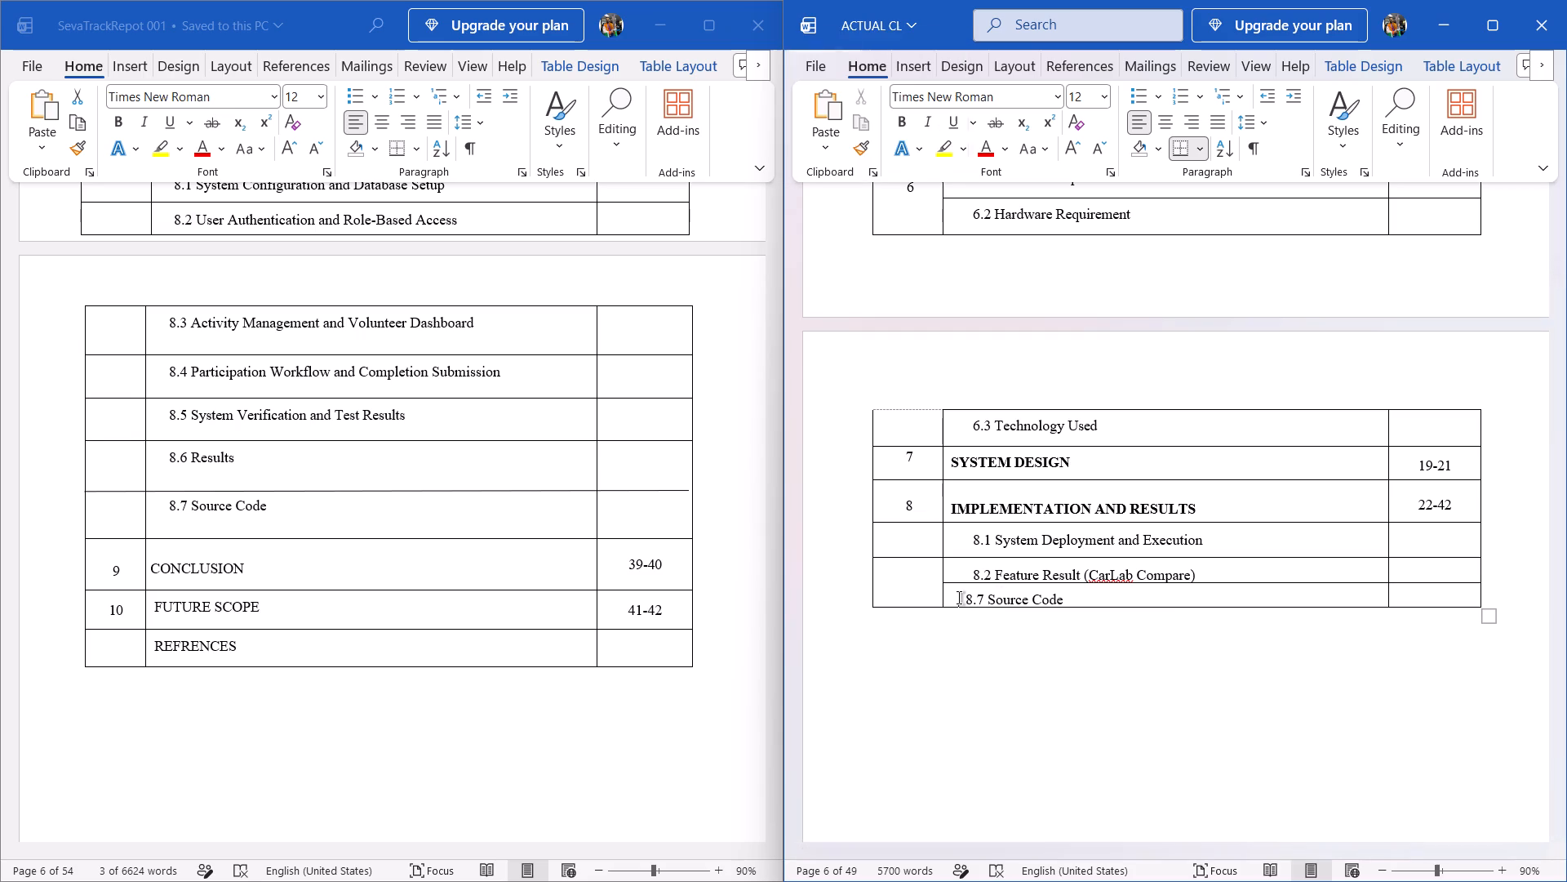
{"action": "left_click", "coordinate": [968, 598]}
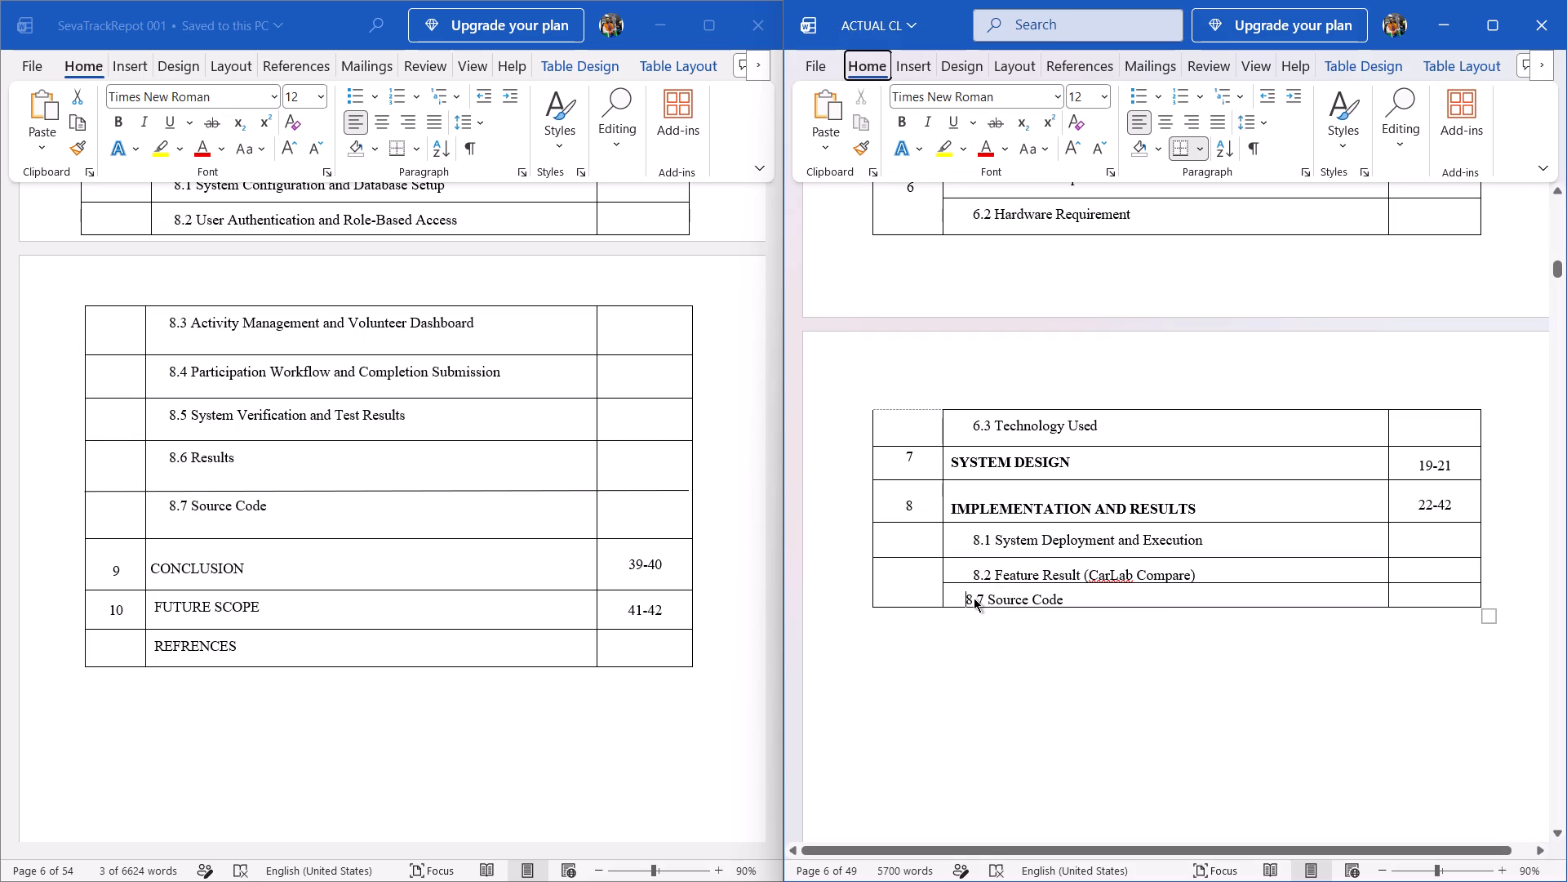
{"action": "key", "text": "space"}
{"action": "key", "text": "space"}
{"action": "key", "text": "space"}
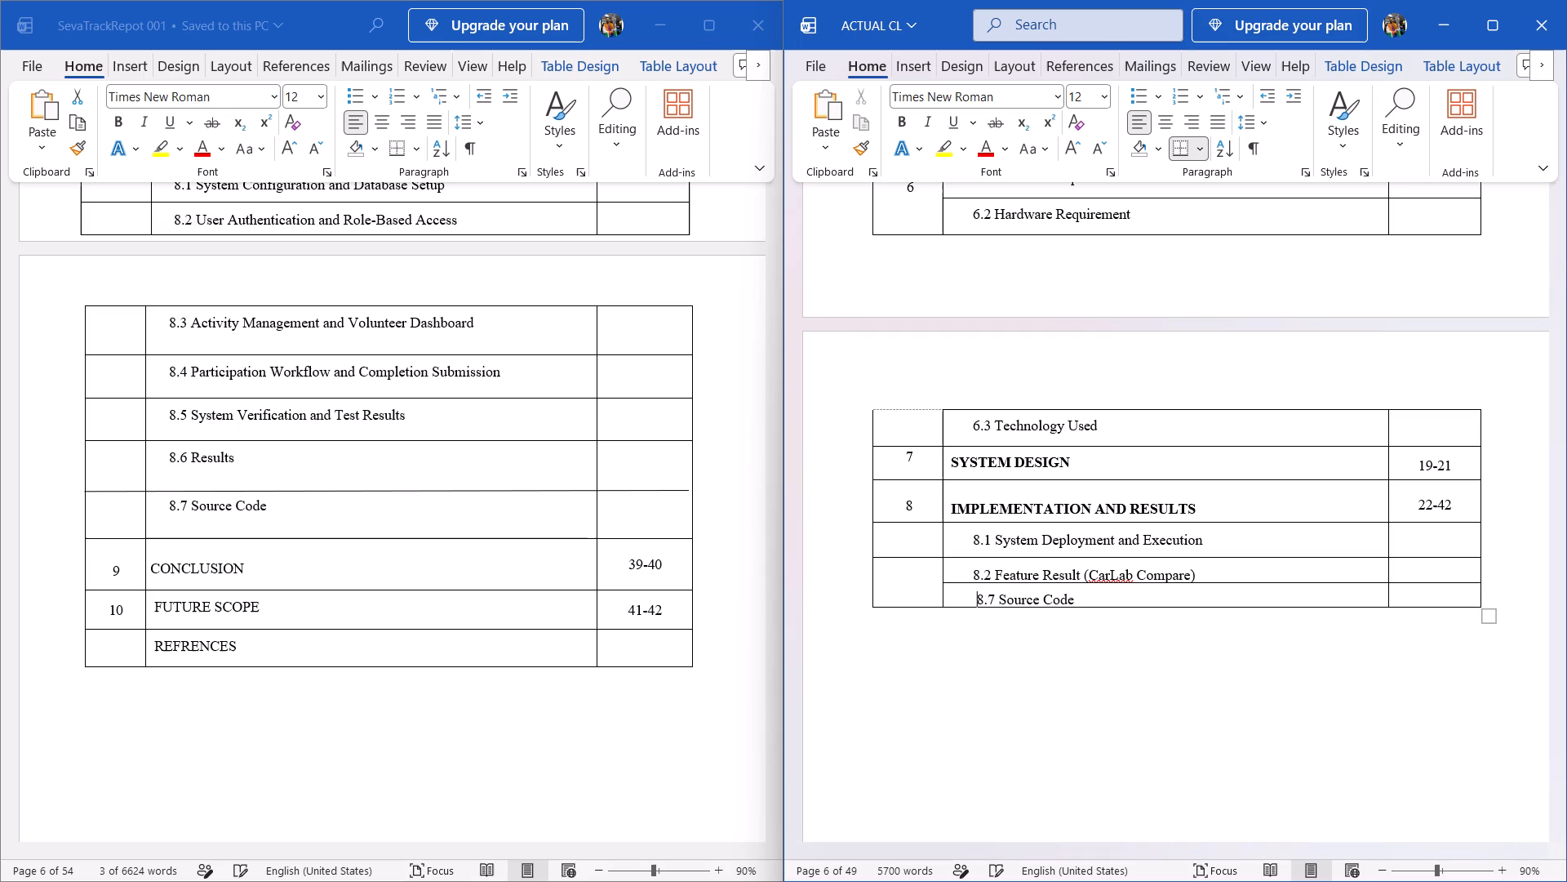
Compare the last rows of the SevaTrack report's Index table with the end of the CARLAB Index table.
{"action": "left_click", "coordinate": [1005, 653]}
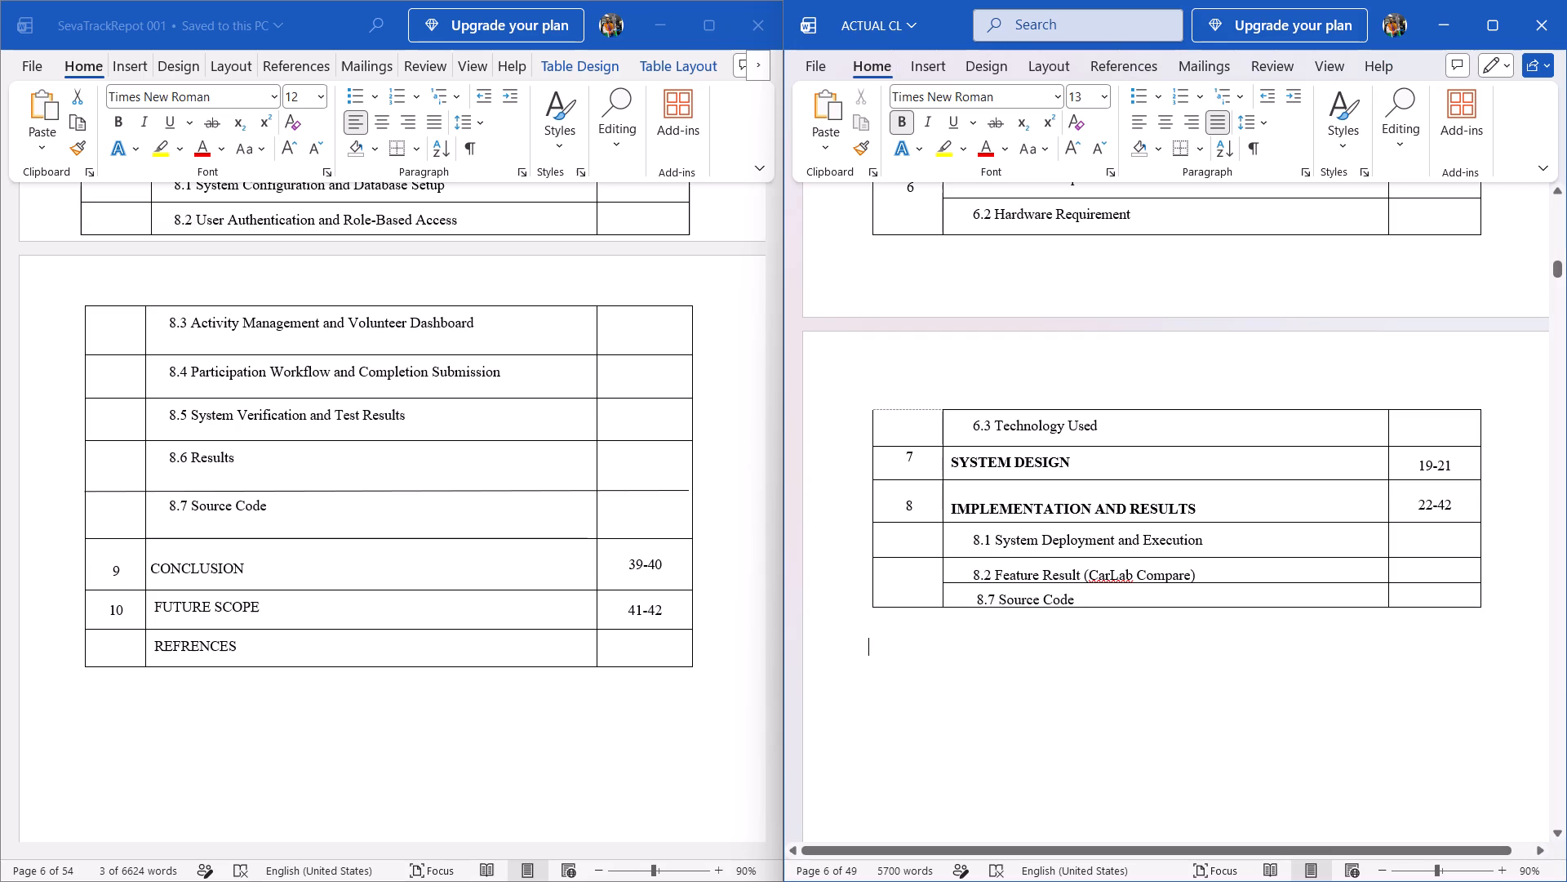
{"action": "scroll", "coordinate": [1005, 653], "scroll_direction": "down", "scroll_amount": 4}
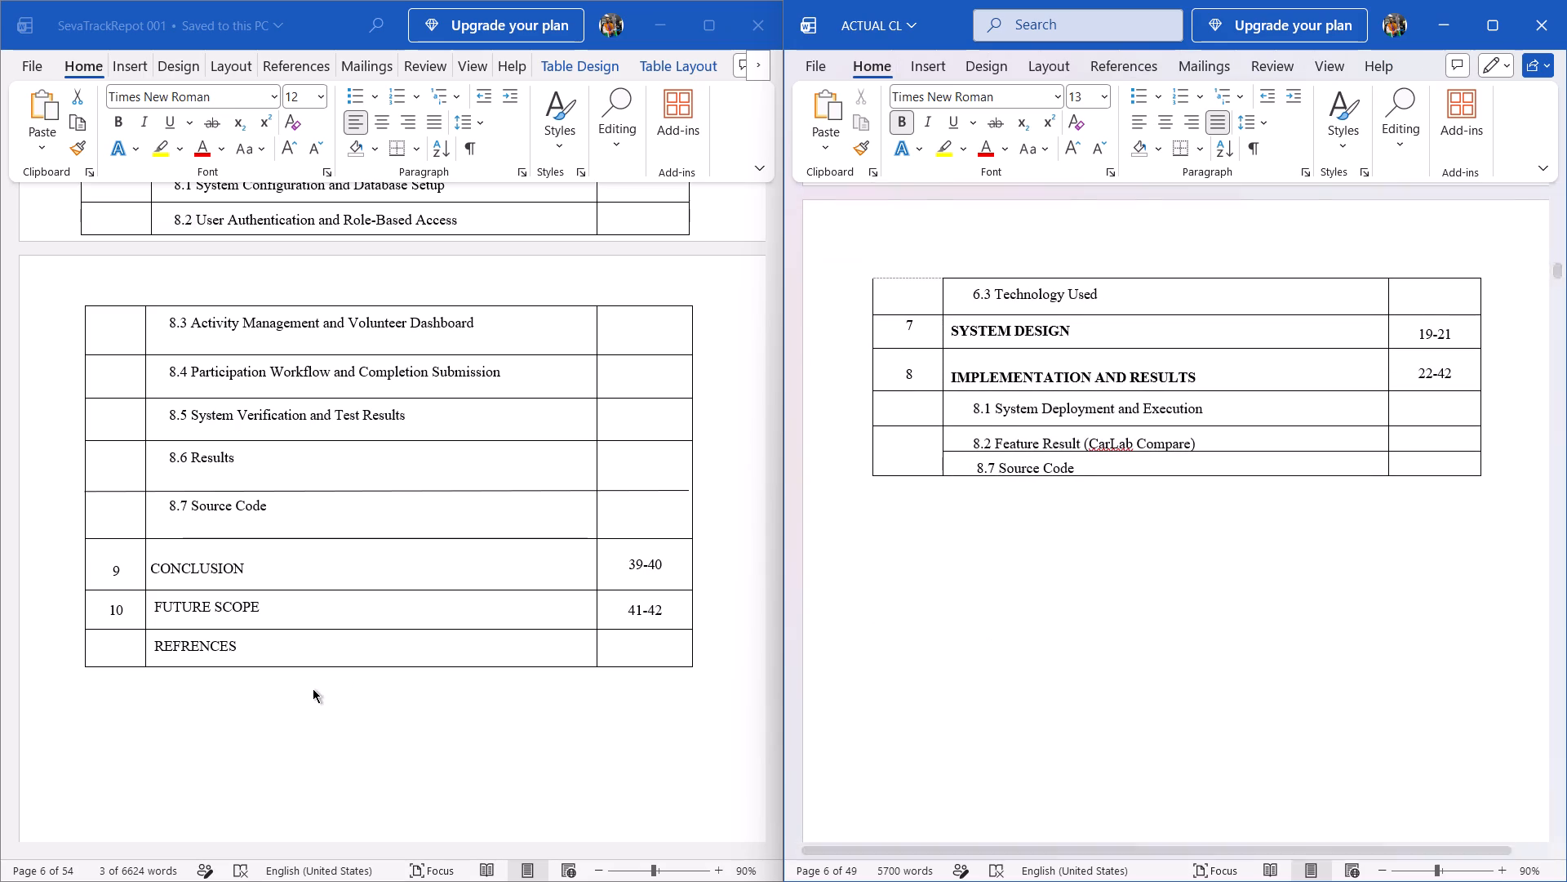
{"action": "scroll", "coordinate": [313, 688], "scroll_direction": "down", "scroll_amount": 2}
{"action": "scroll", "coordinate": [313, 688], "scroll_direction": "up", "scroll_amount": 1}
{"action": "scroll", "coordinate": [313, 688], "scroll_direction": "down", "scroll_amount": 1}
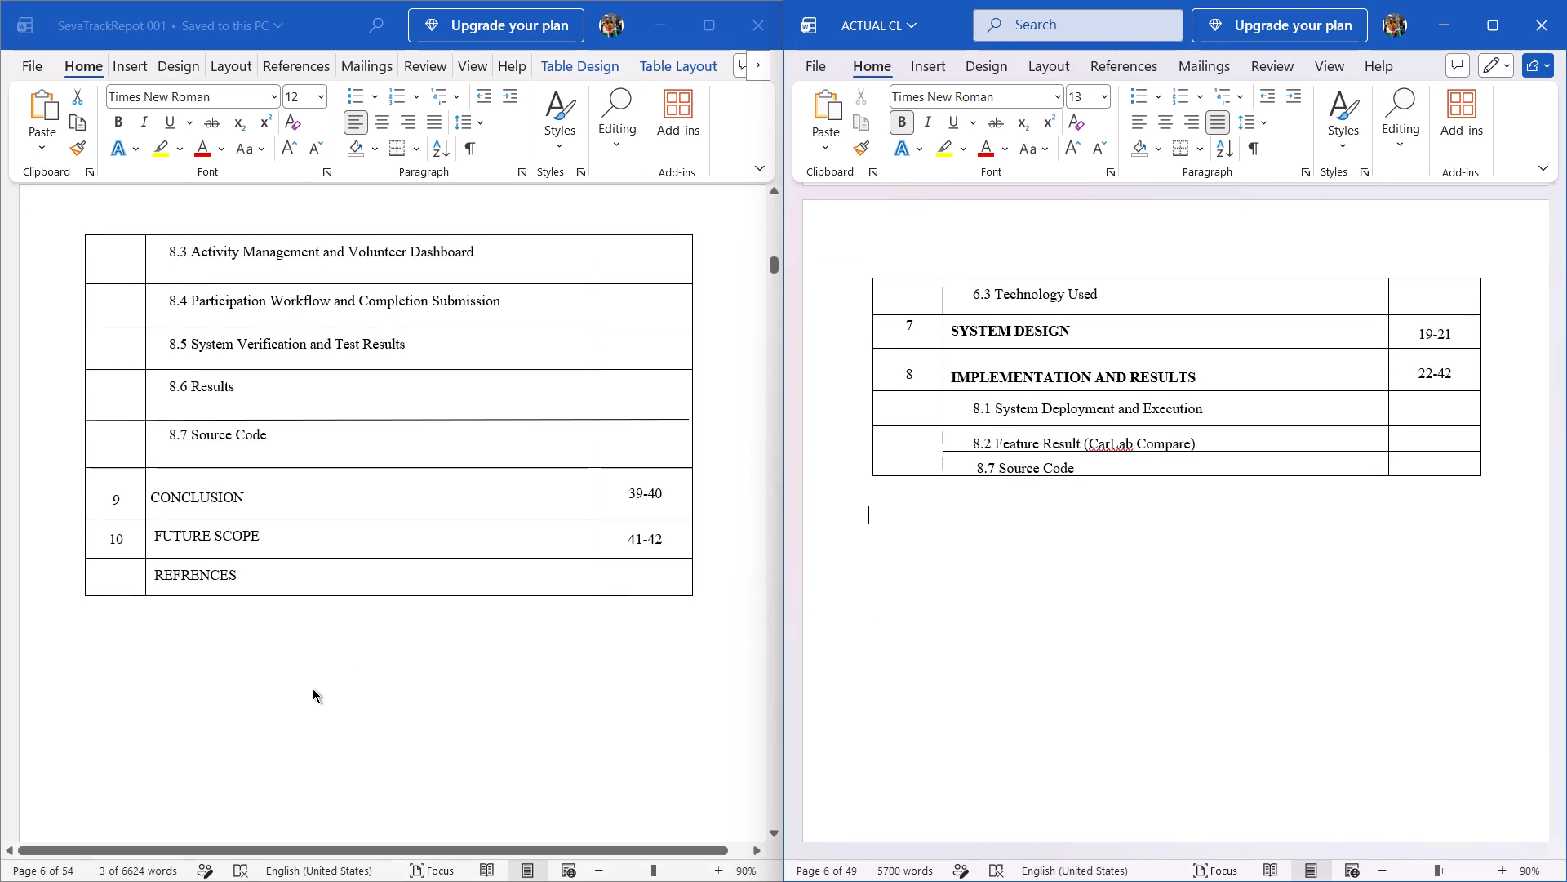
{"action": "scroll", "coordinate": [866, 548], "scroll_direction": "up", "scroll_amount": 8}
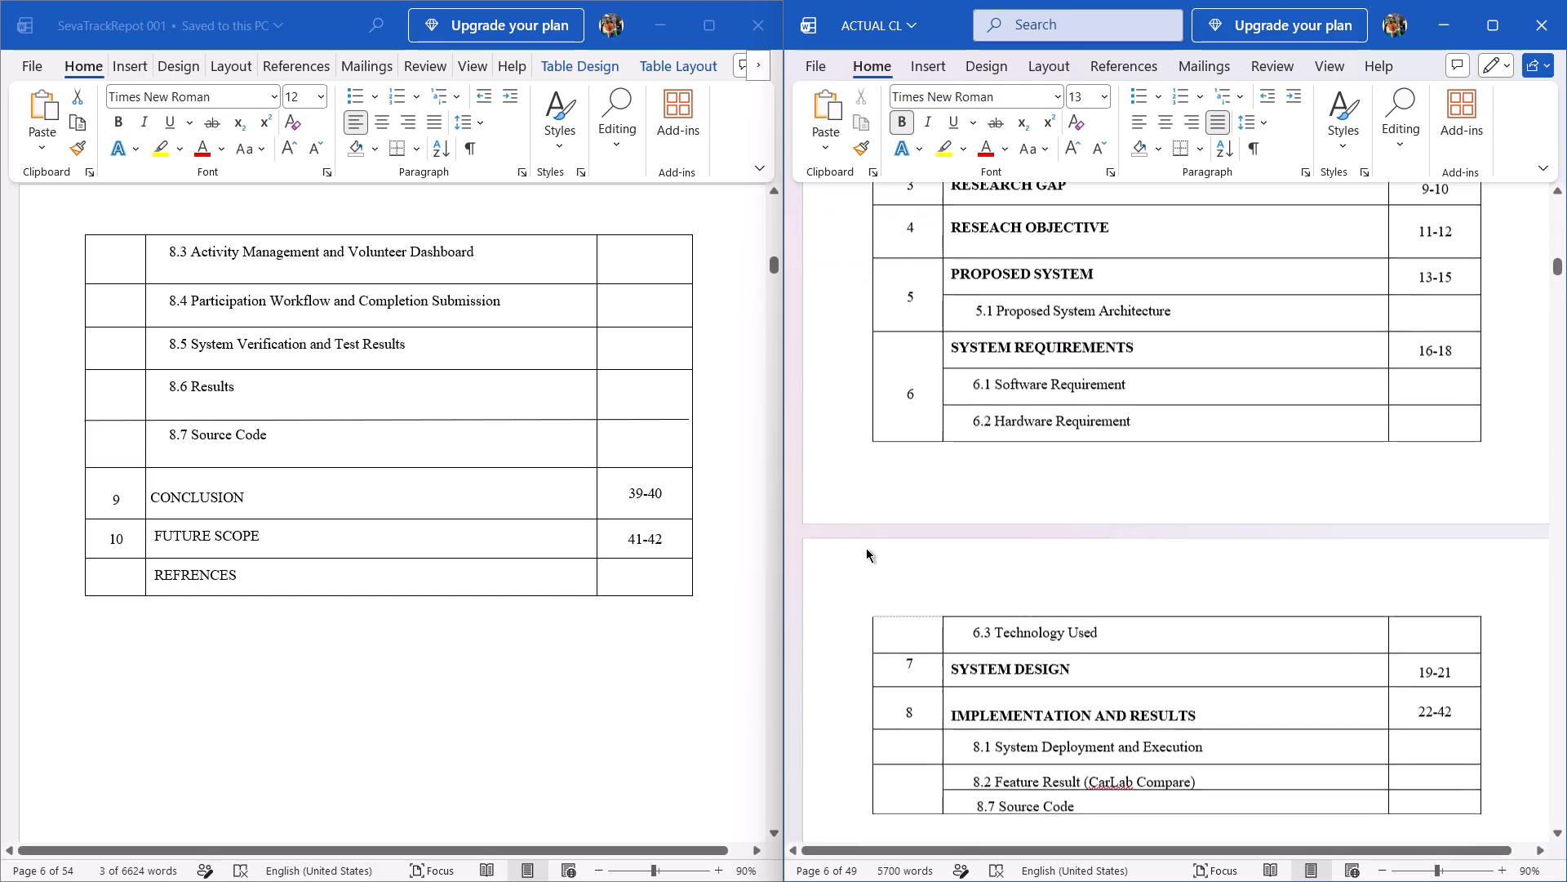
{"action": "scroll", "coordinate": [866, 548], "scroll_direction": "up", "scroll_amount": 3}
{"action": "scroll", "coordinate": [866, 548], "scroll_direction": "down", "scroll_amount": 10}
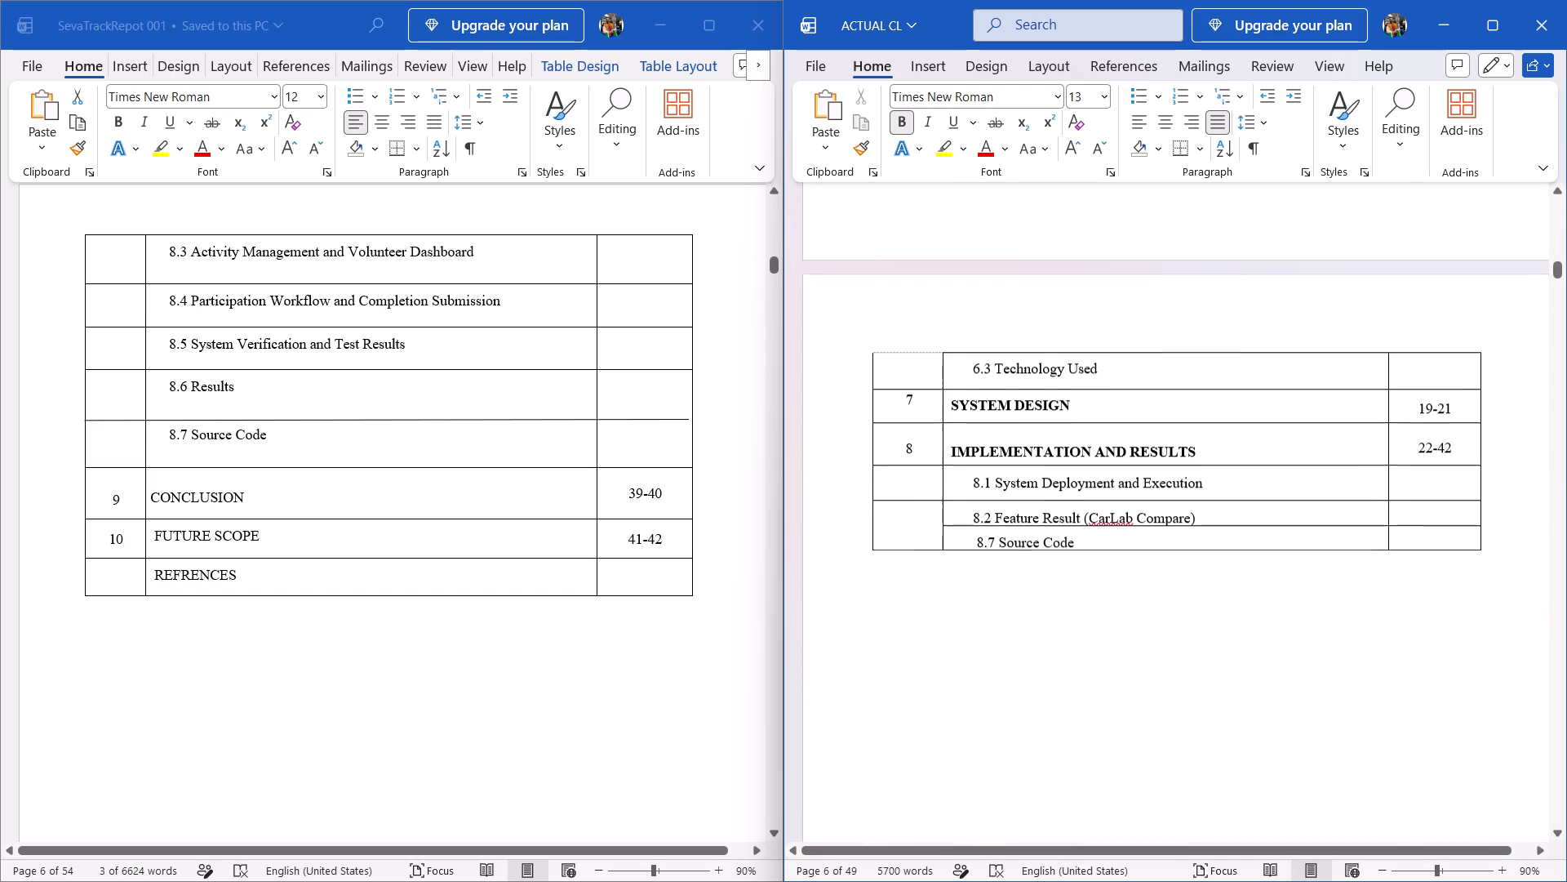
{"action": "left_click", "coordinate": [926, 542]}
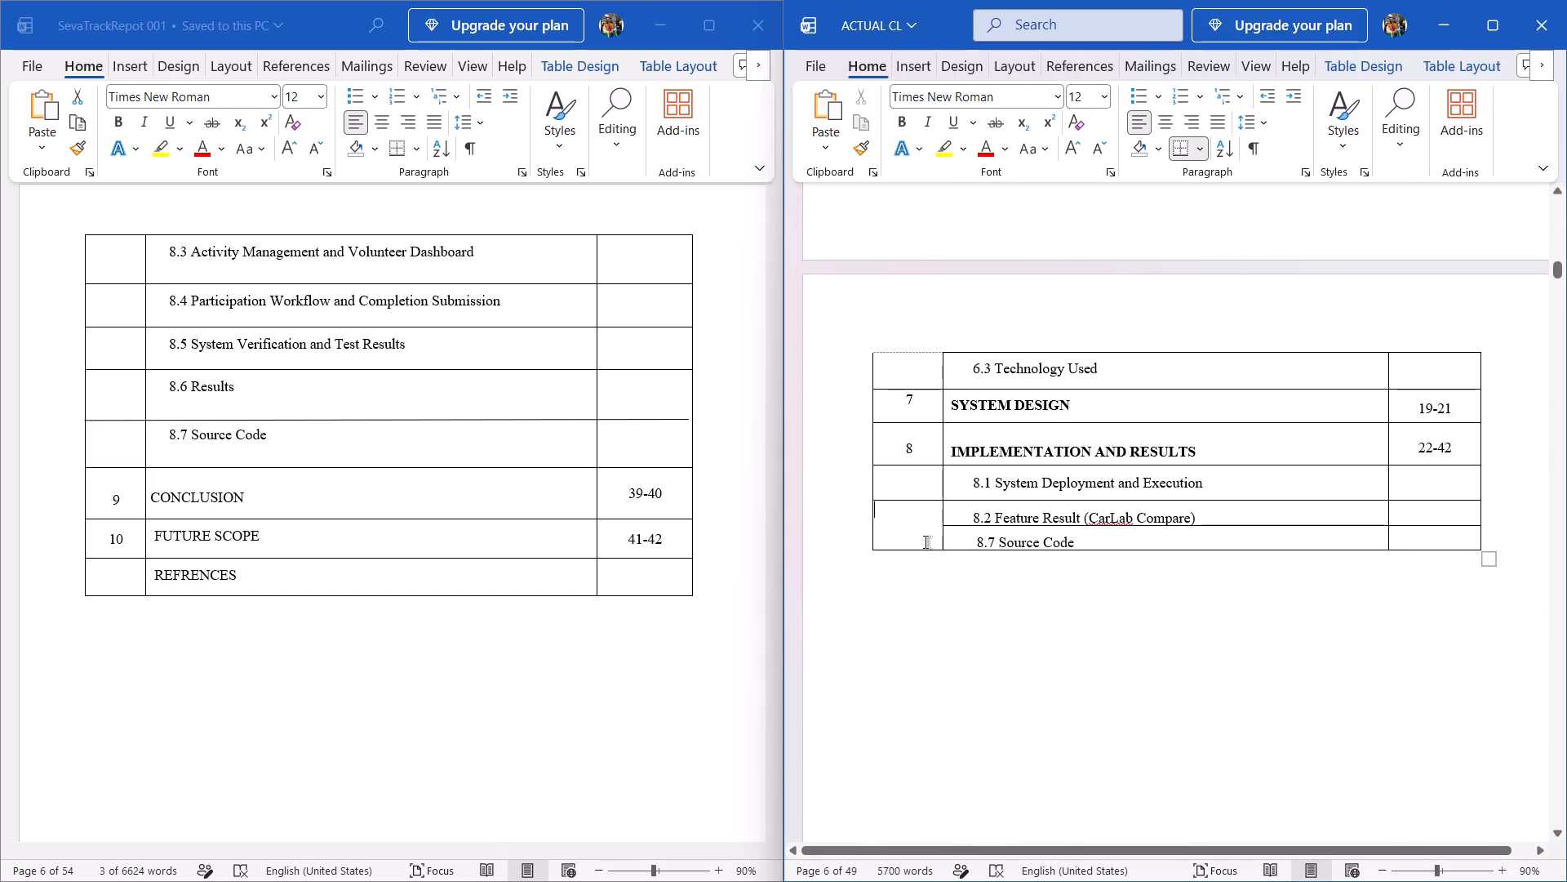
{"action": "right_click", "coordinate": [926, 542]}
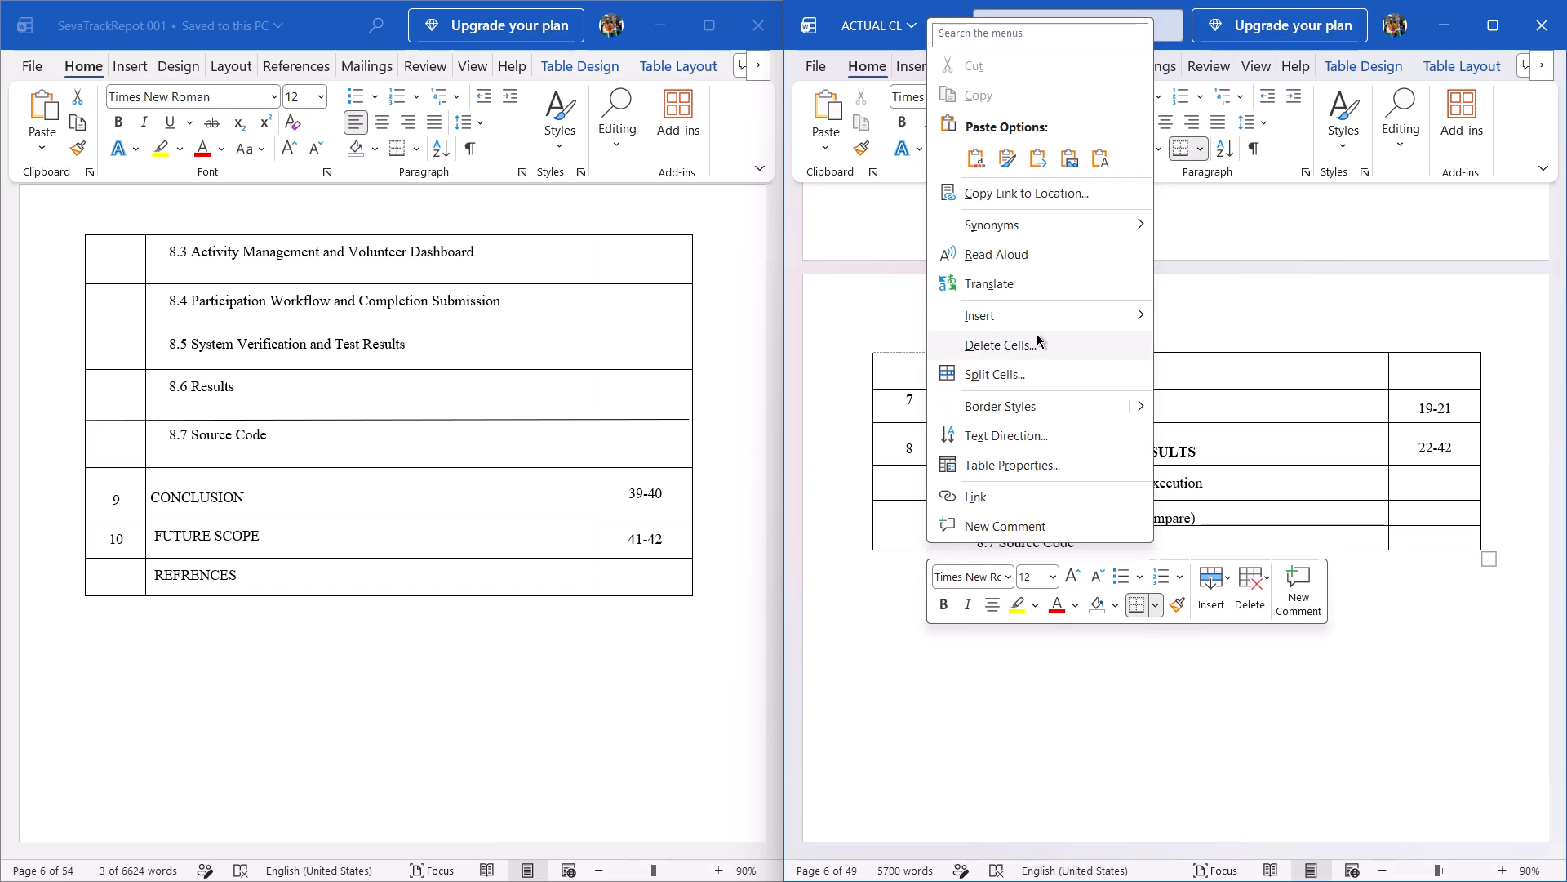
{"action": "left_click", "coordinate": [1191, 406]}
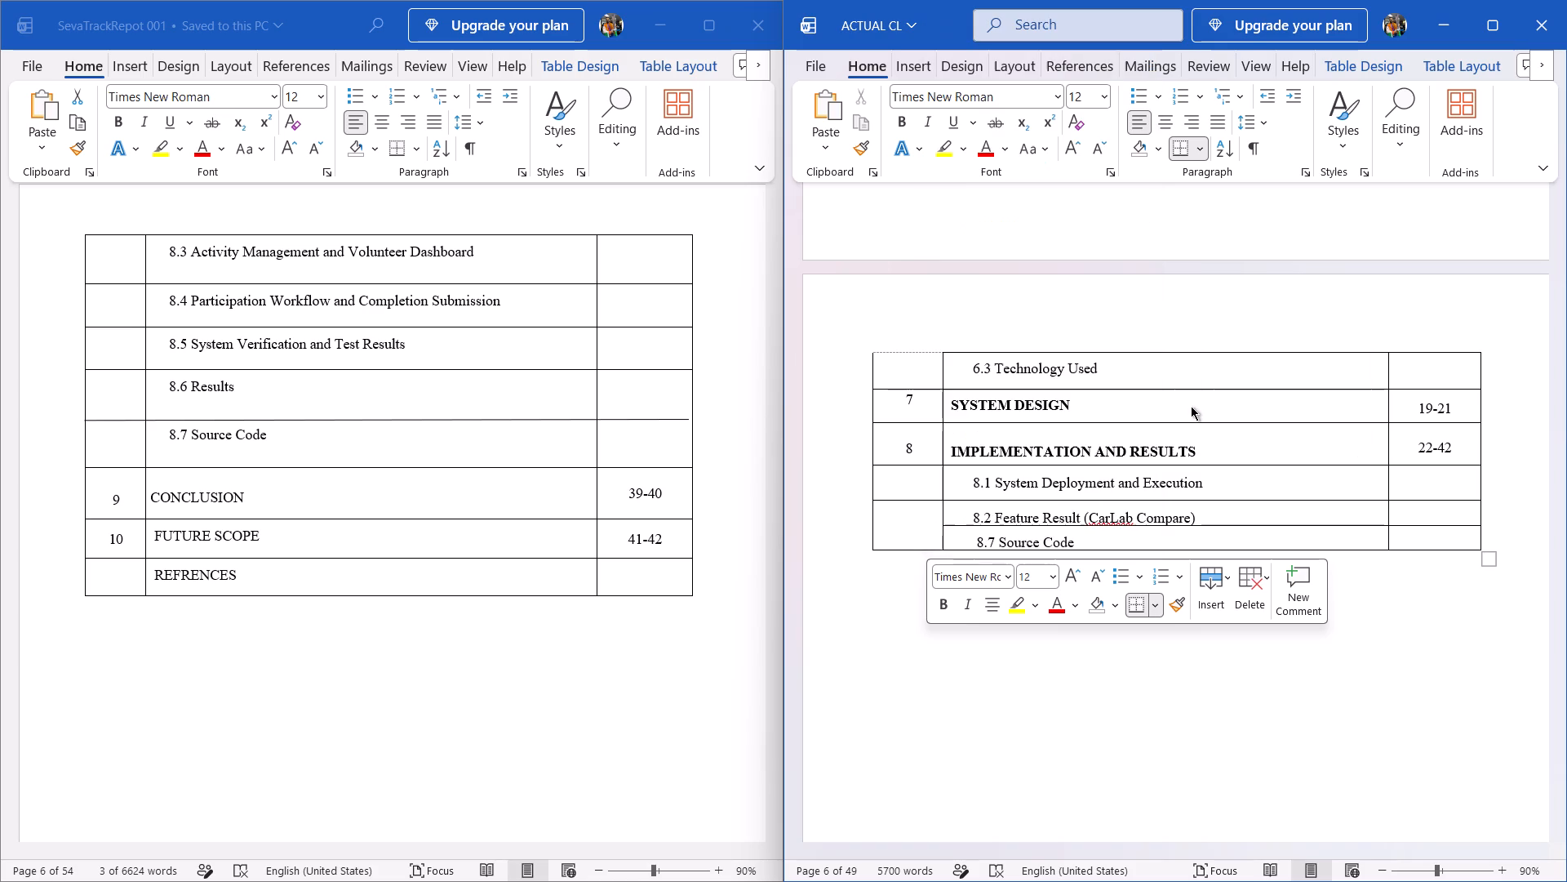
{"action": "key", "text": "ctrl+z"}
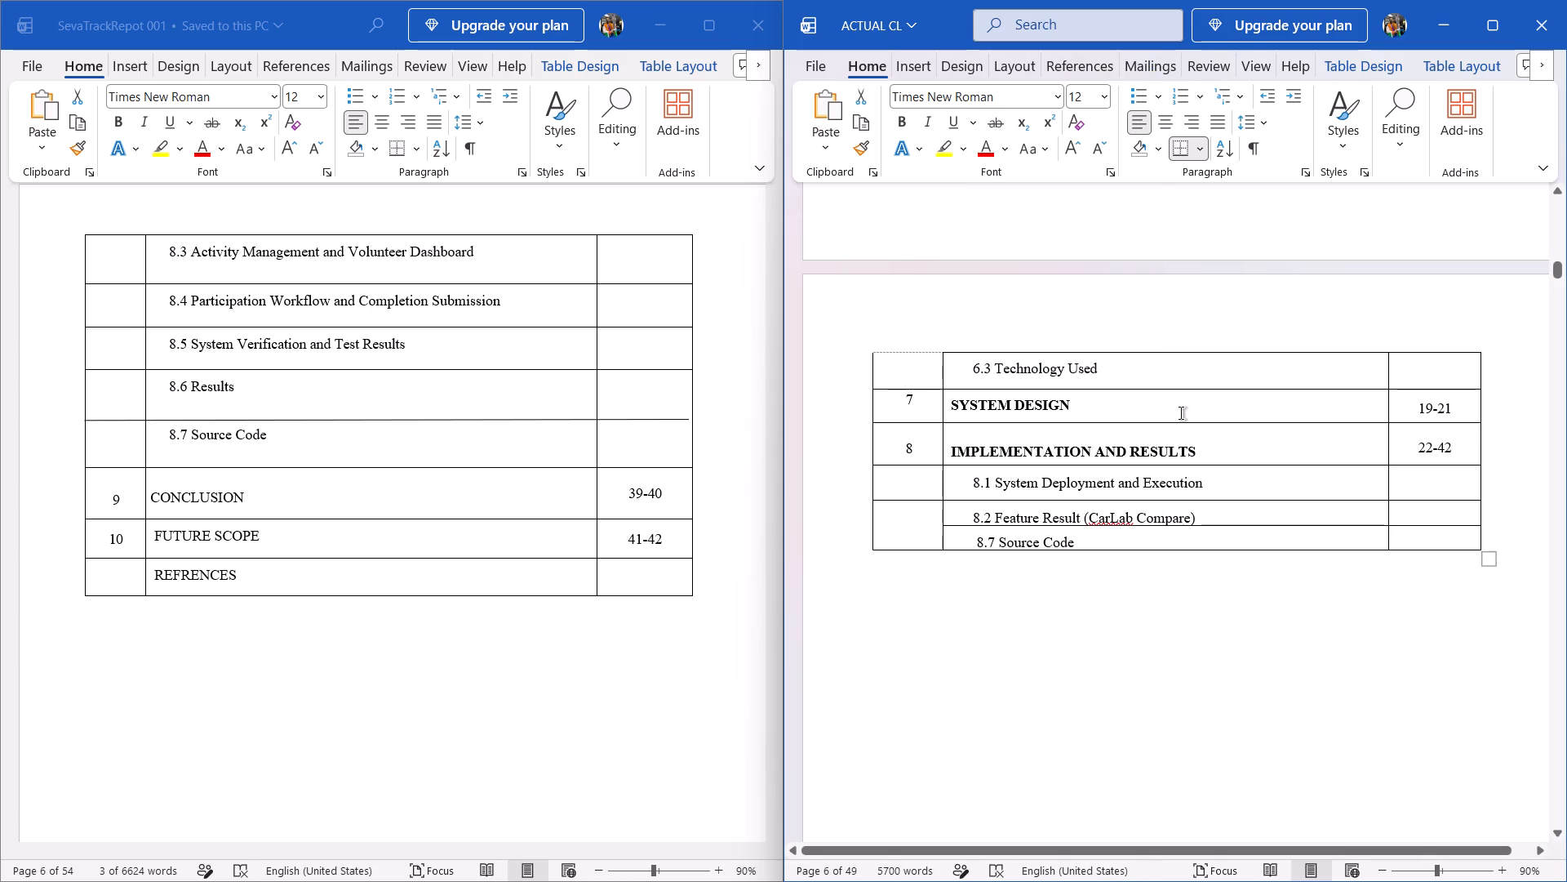
Insert a new row below "8.7 Source Code" at the end of the CARLAB Index table.
{"action": "left_click", "coordinate": [1094, 540]}
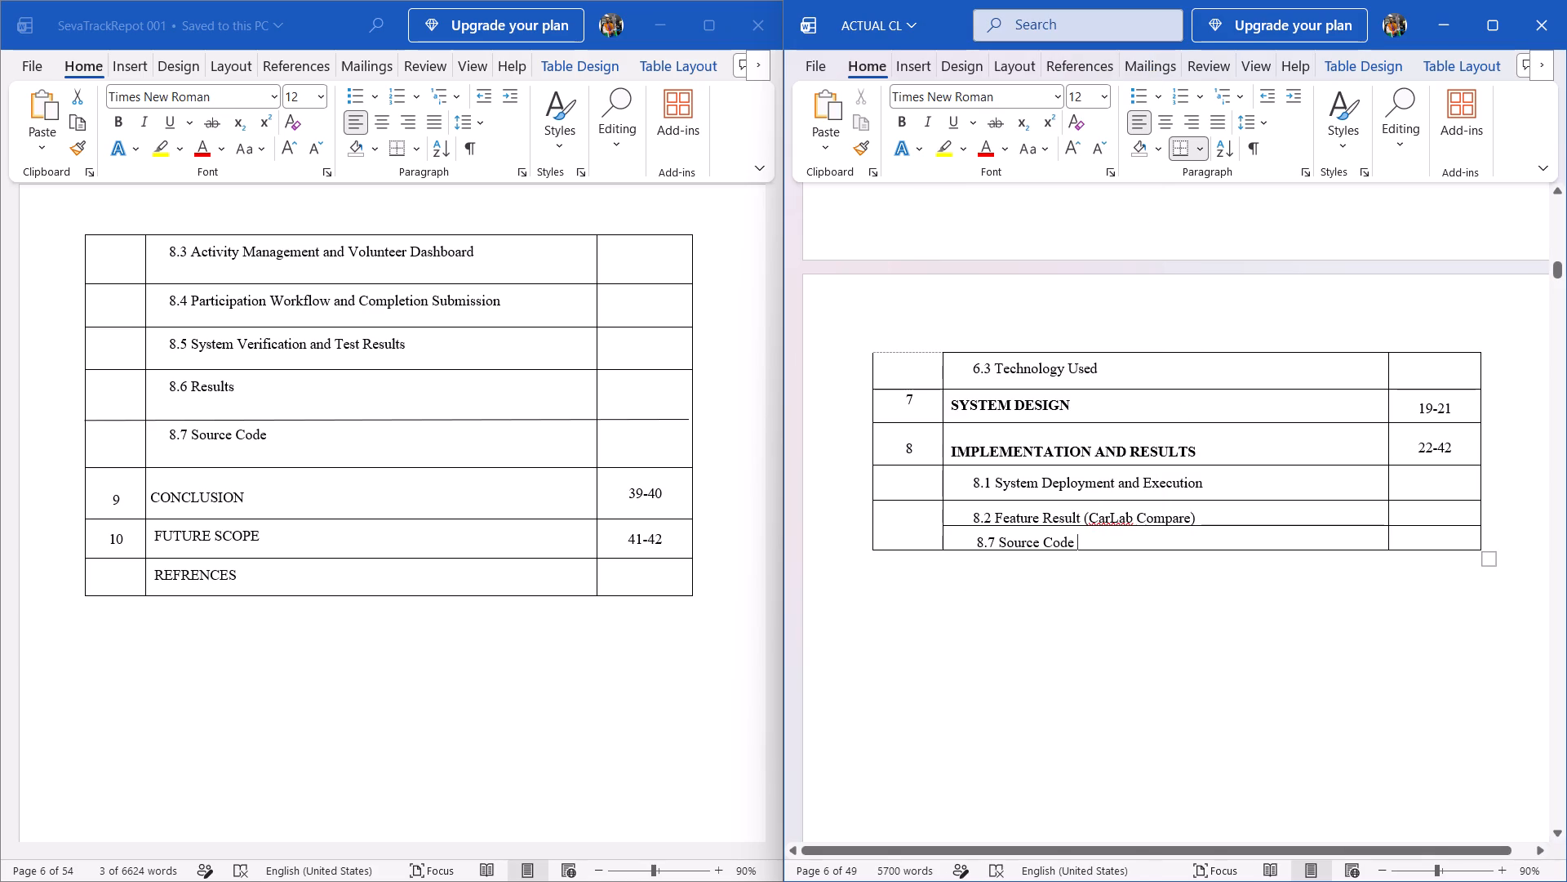
{"action": "right_click", "coordinate": [1131, 537]}
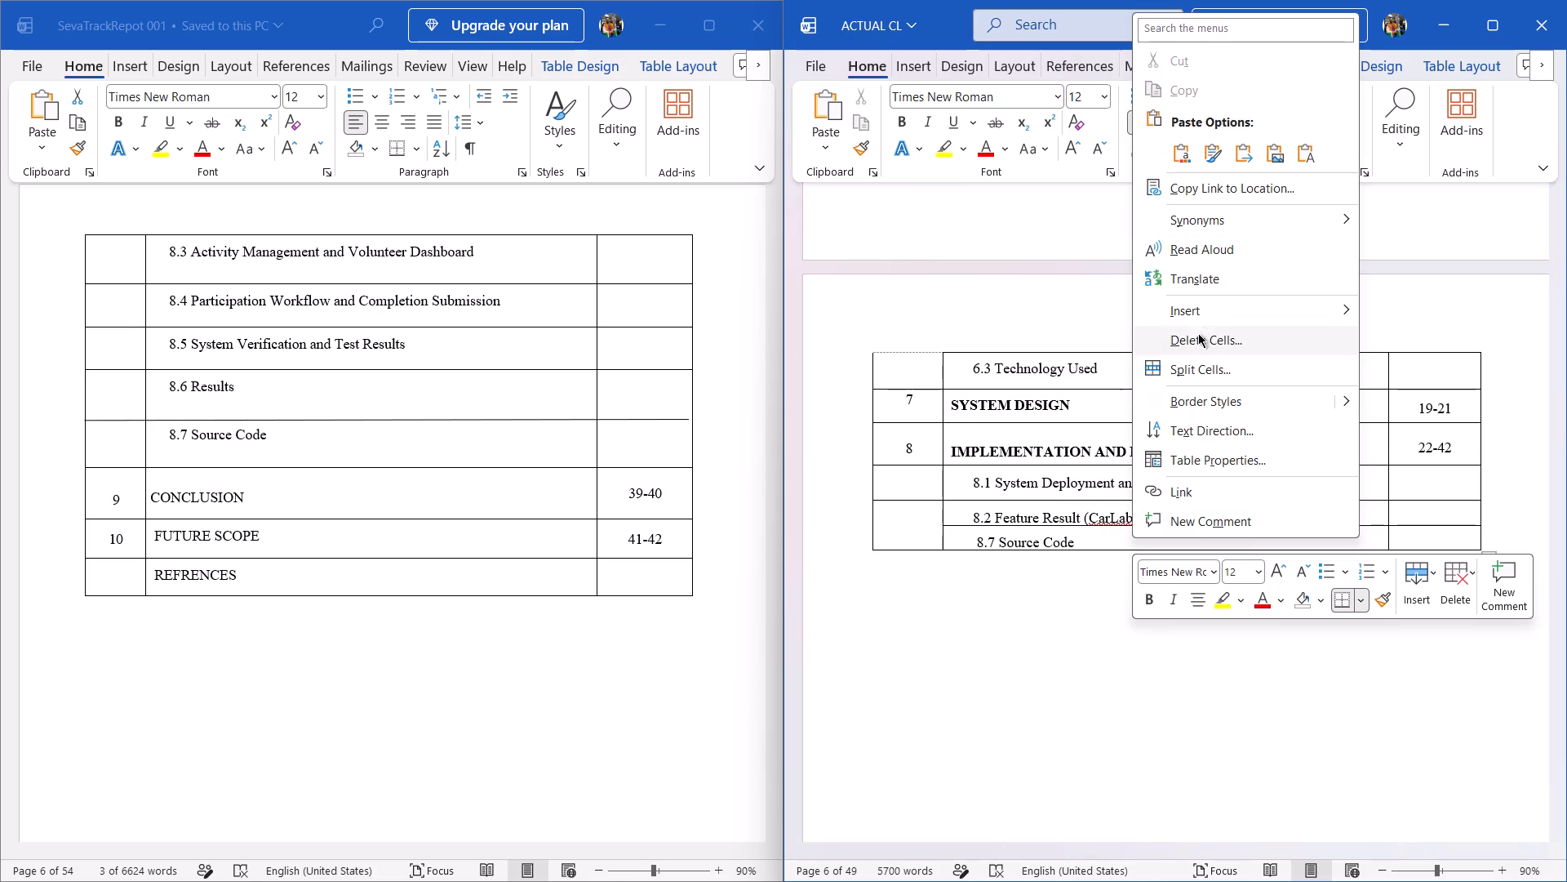
{"action": "left_click", "coordinate": [1067, 408]}
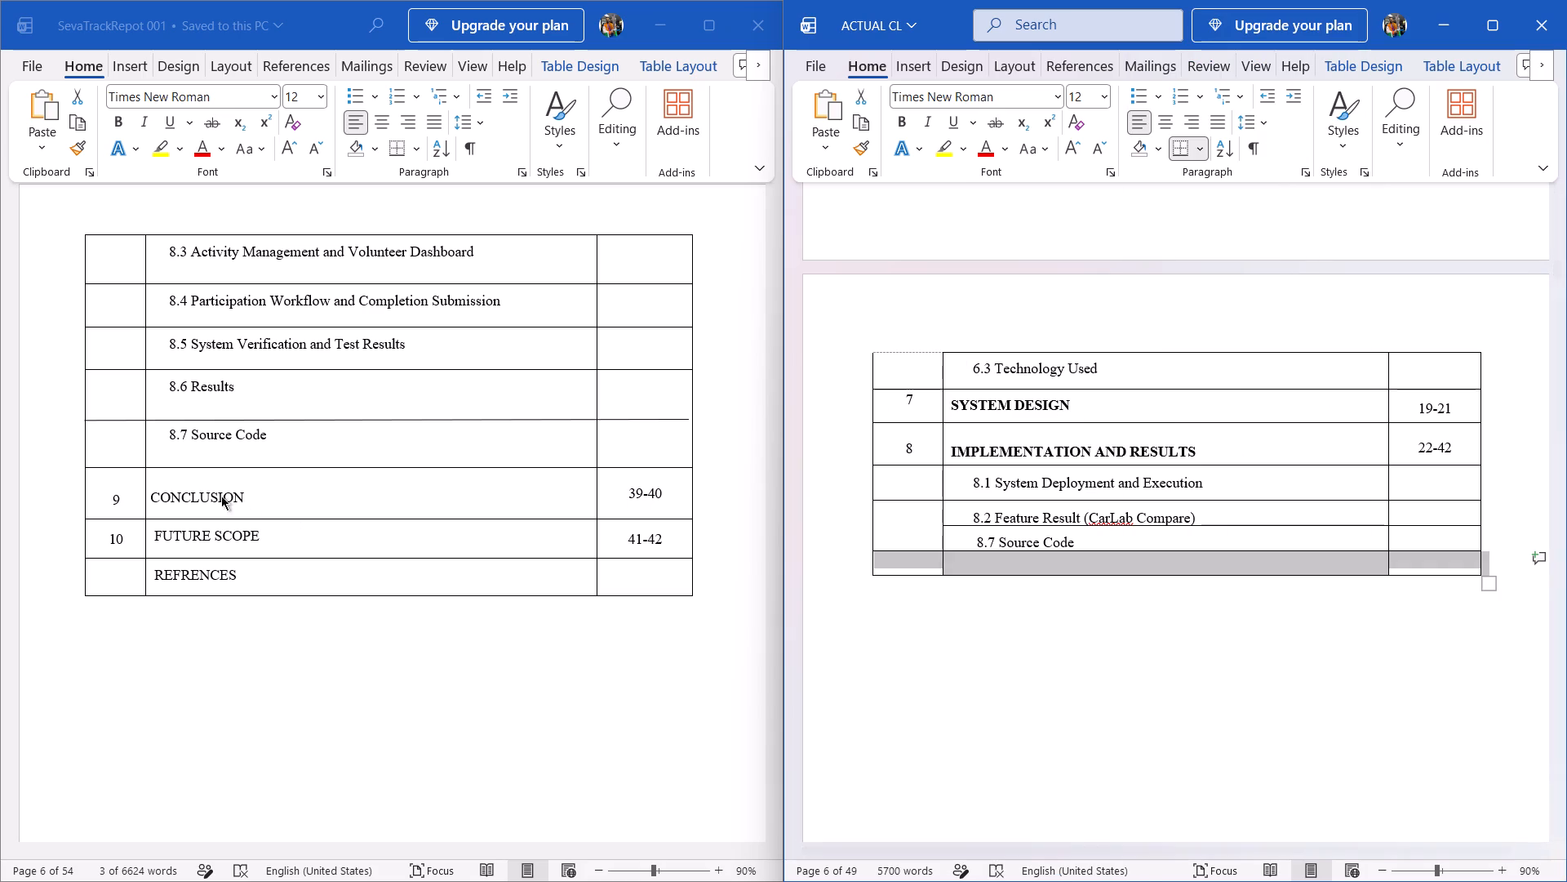
Copy the row "9 CONCLUSION 39-40" from the SevaTrack Index table into the empty last row of the CARLAB Index table.
{"action": "left_click", "coordinate": [127, 490]}
{"action": "left_click_drag", "start_coordinate": [127, 490], "coordinate": [99, 499]}
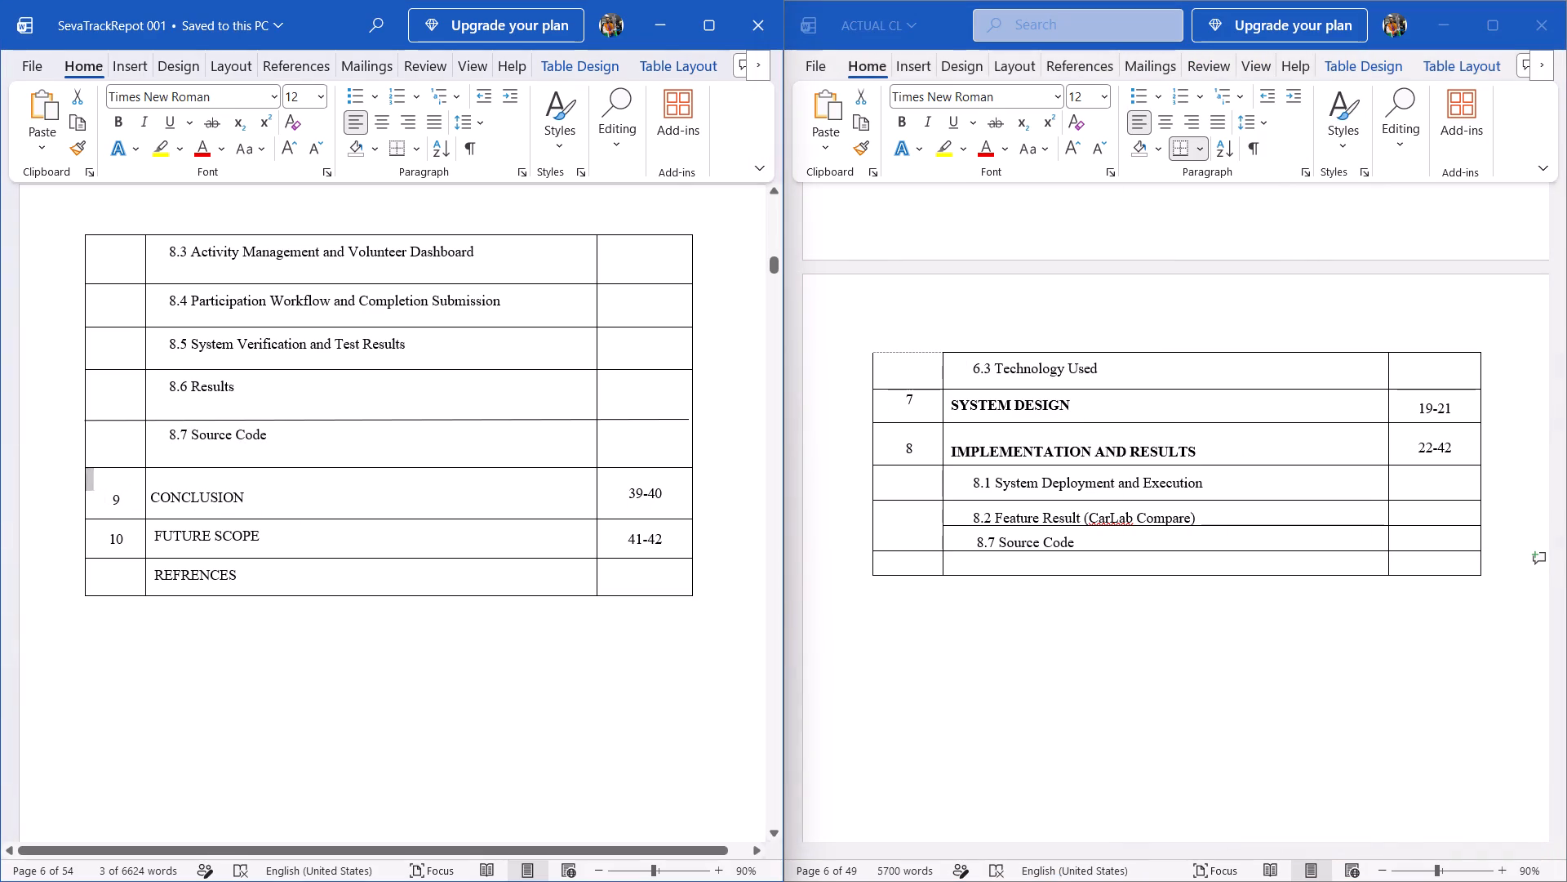
{"action": "left_click_drag", "start_coordinate": [99, 499], "coordinate": [114, 506]}
{"action": "left_click", "coordinate": [114, 506]}
{"action": "left_click_drag", "start_coordinate": [106, 504], "coordinate": [644, 514]}
{"action": "key", "text": "ctrl+c"}
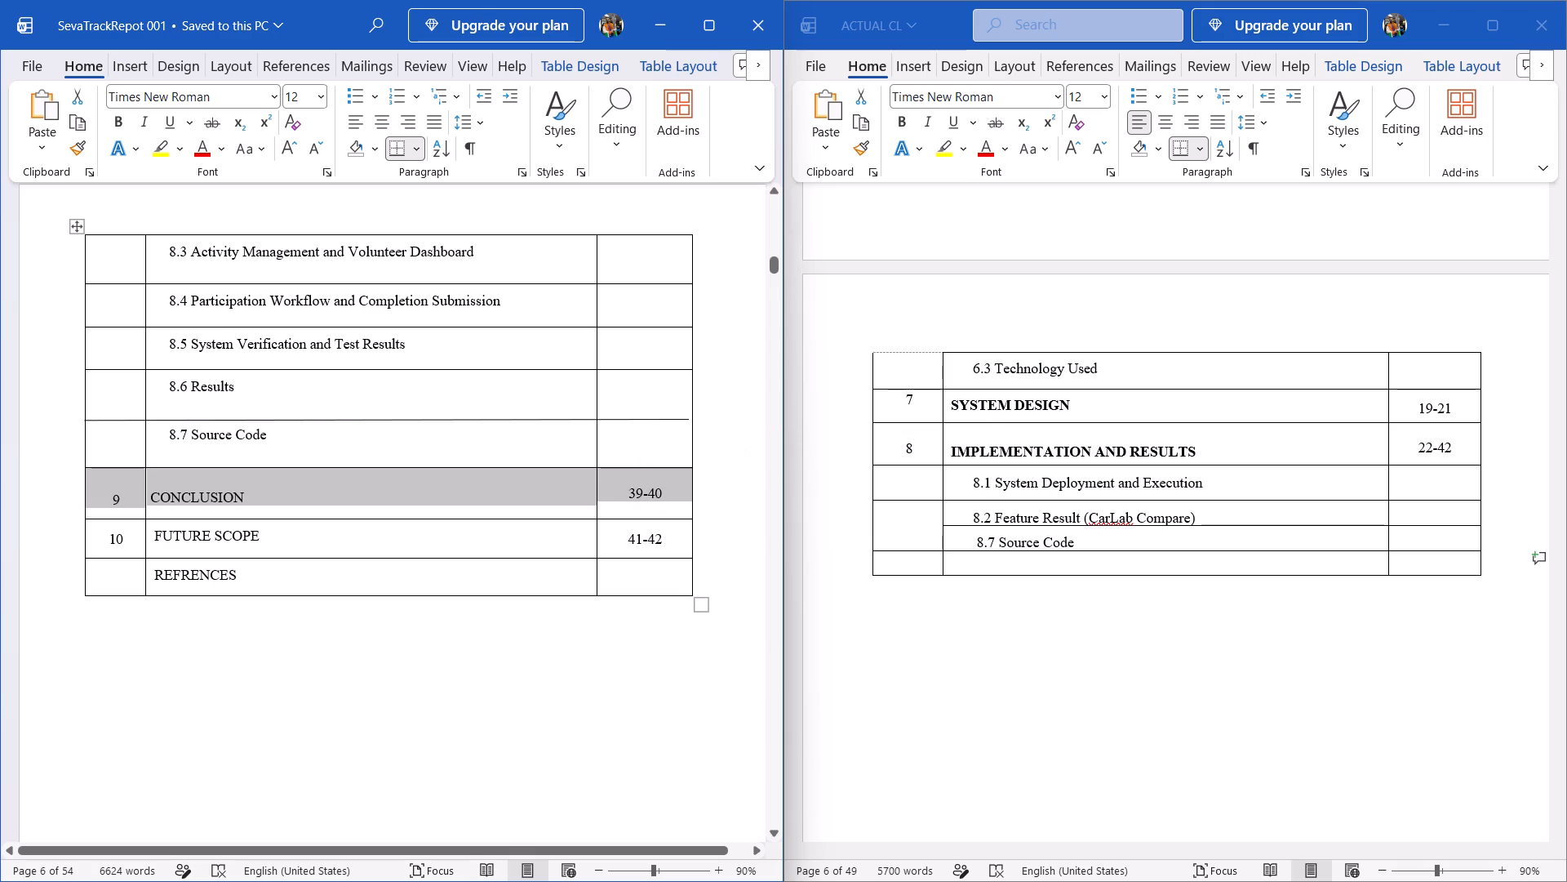
{"action": "left_click", "coordinate": [930, 565]}
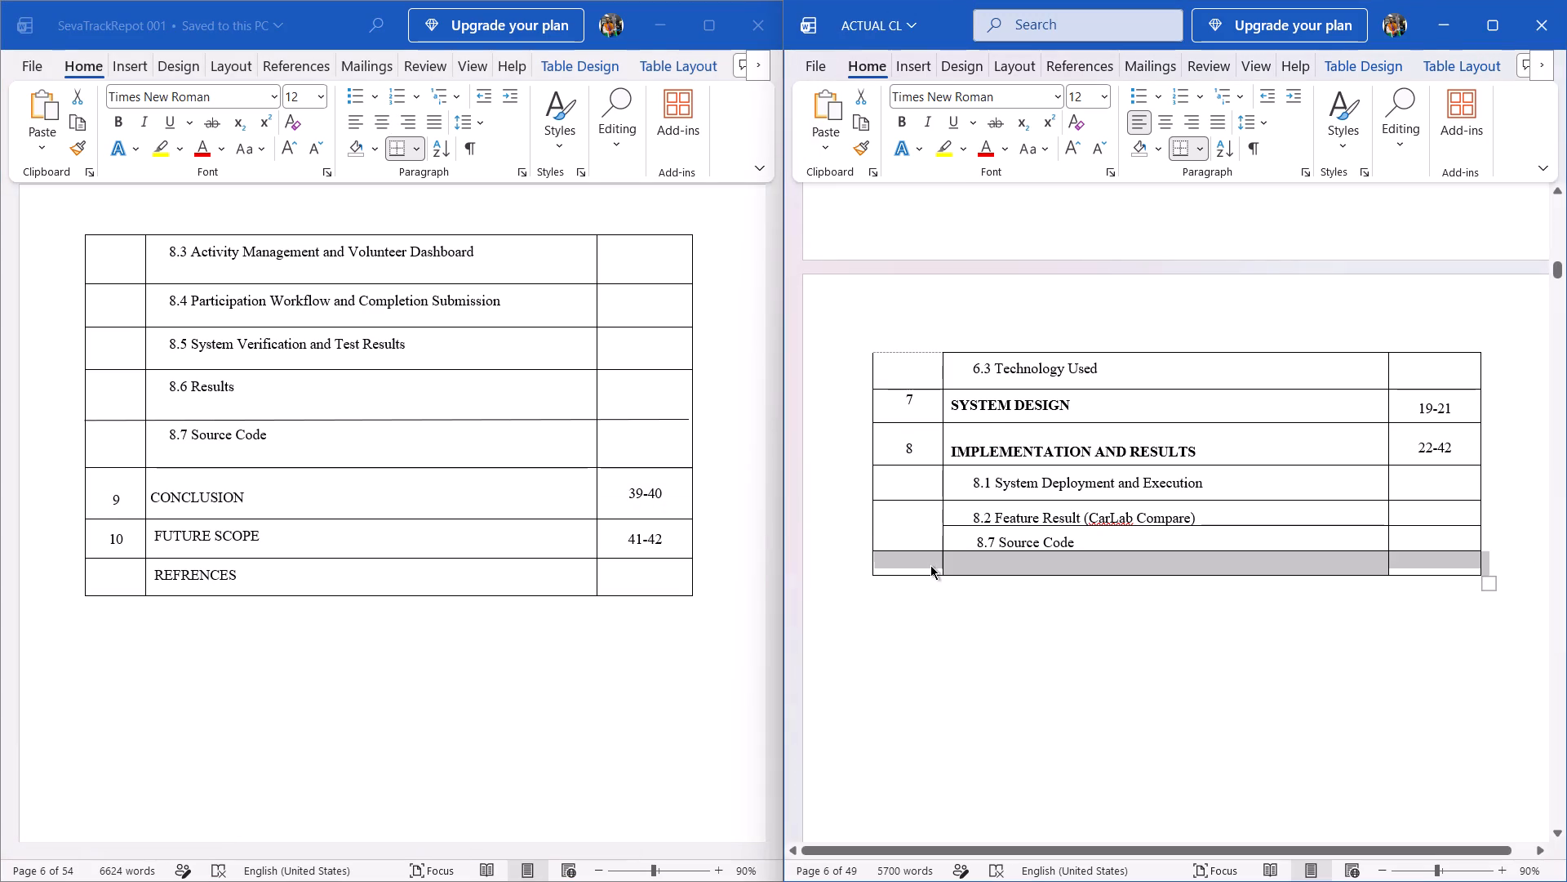
{"action": "left_click", "coordinate": [930, 565]}
{"action": "key", "text": "ctrl+v"}
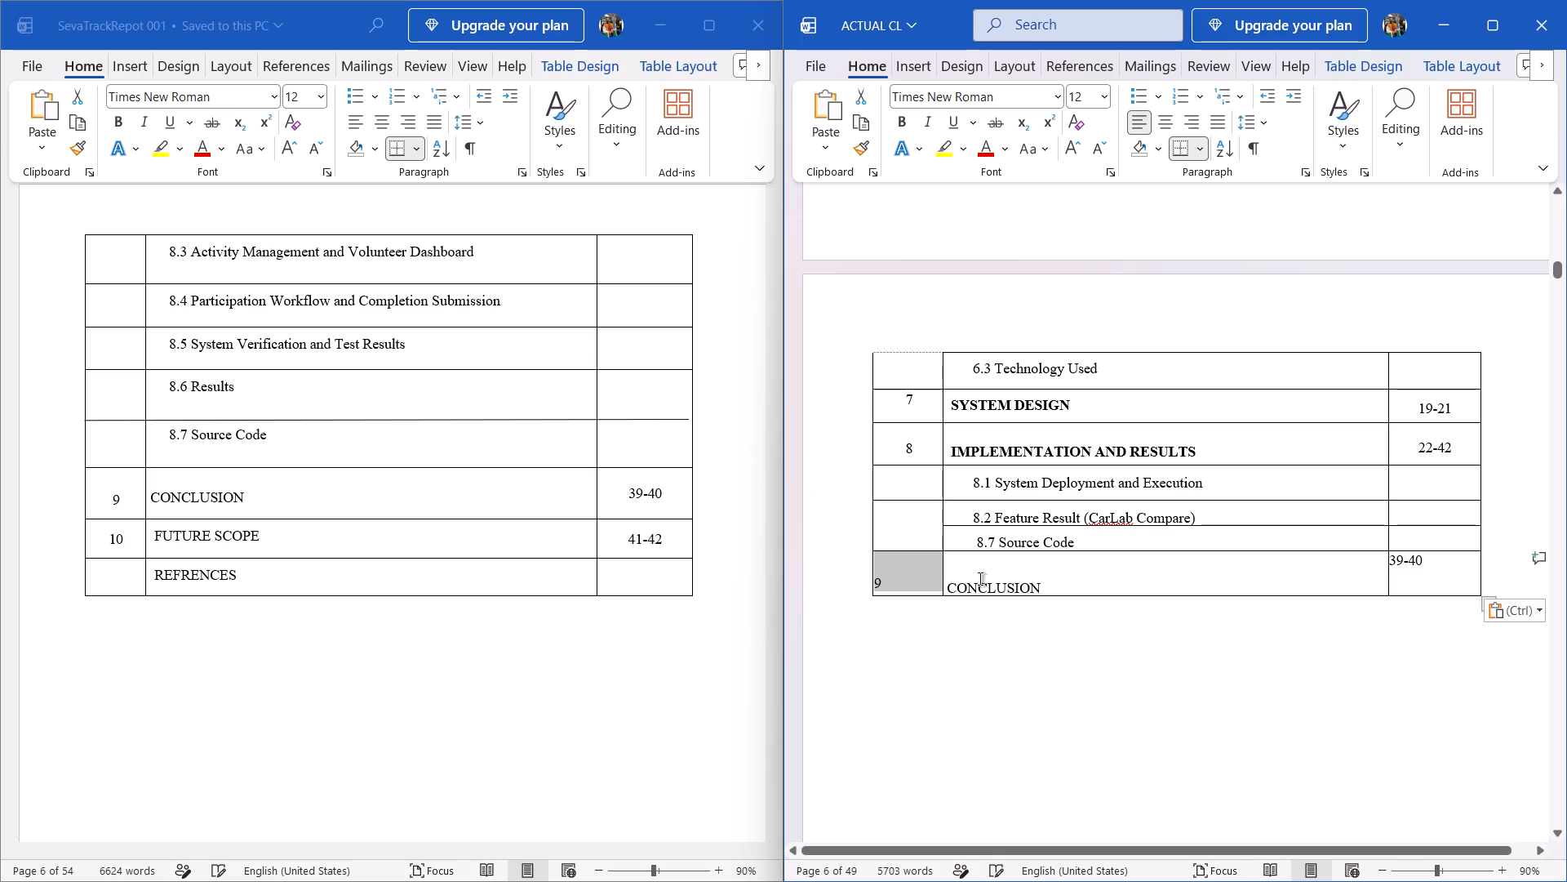
Remove the extra spacing in front of "CONCLUSION" in the last row of the CARLAB Index table.
{"action": "left_click", "coordinate": [951, 582]}
{"action": "left_click", "coordinate": [951, 582]}
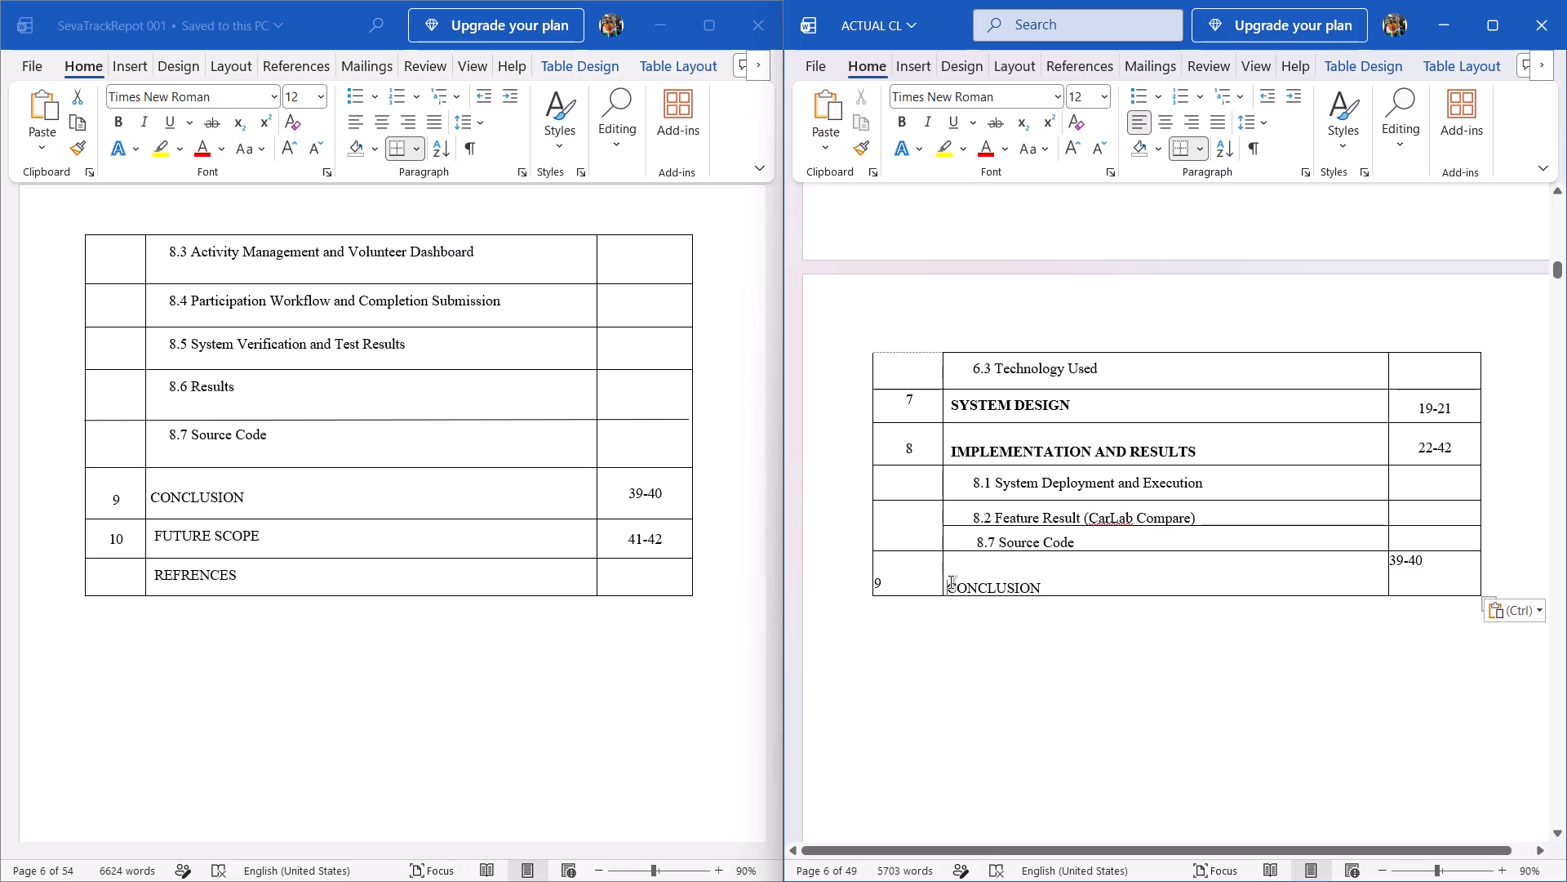
{"action": "key", "text": "BackSpace"}
{"action": "key", "text": "BackSpace"}
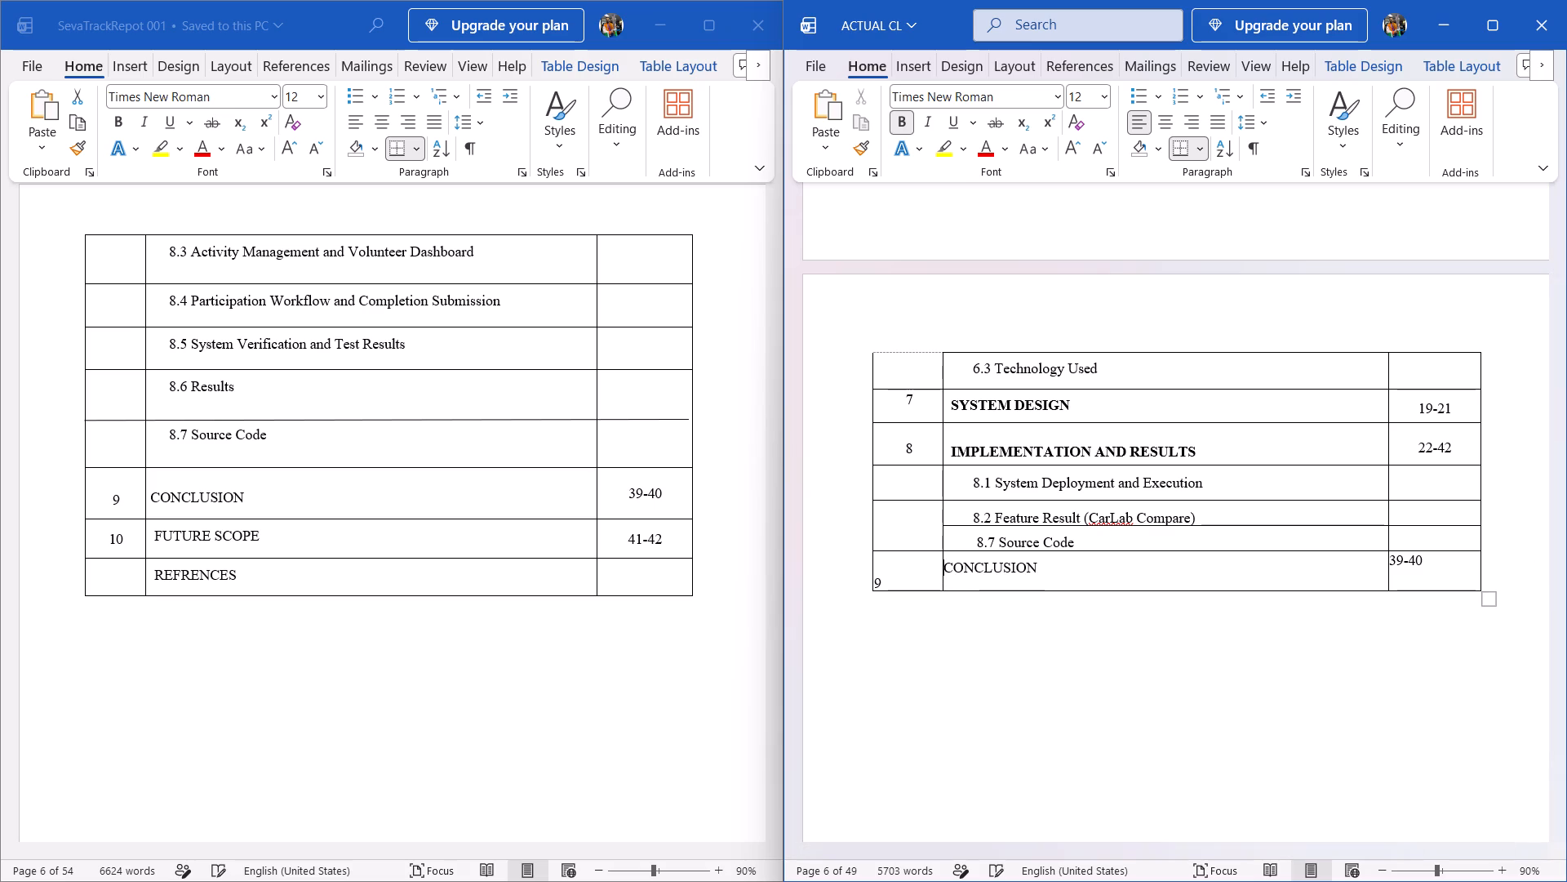
Clear the pasted number 9 and its extra line from the number cell of the CONCLUSION row.
{"action": "left_click", "coordinate": [891, 580]}
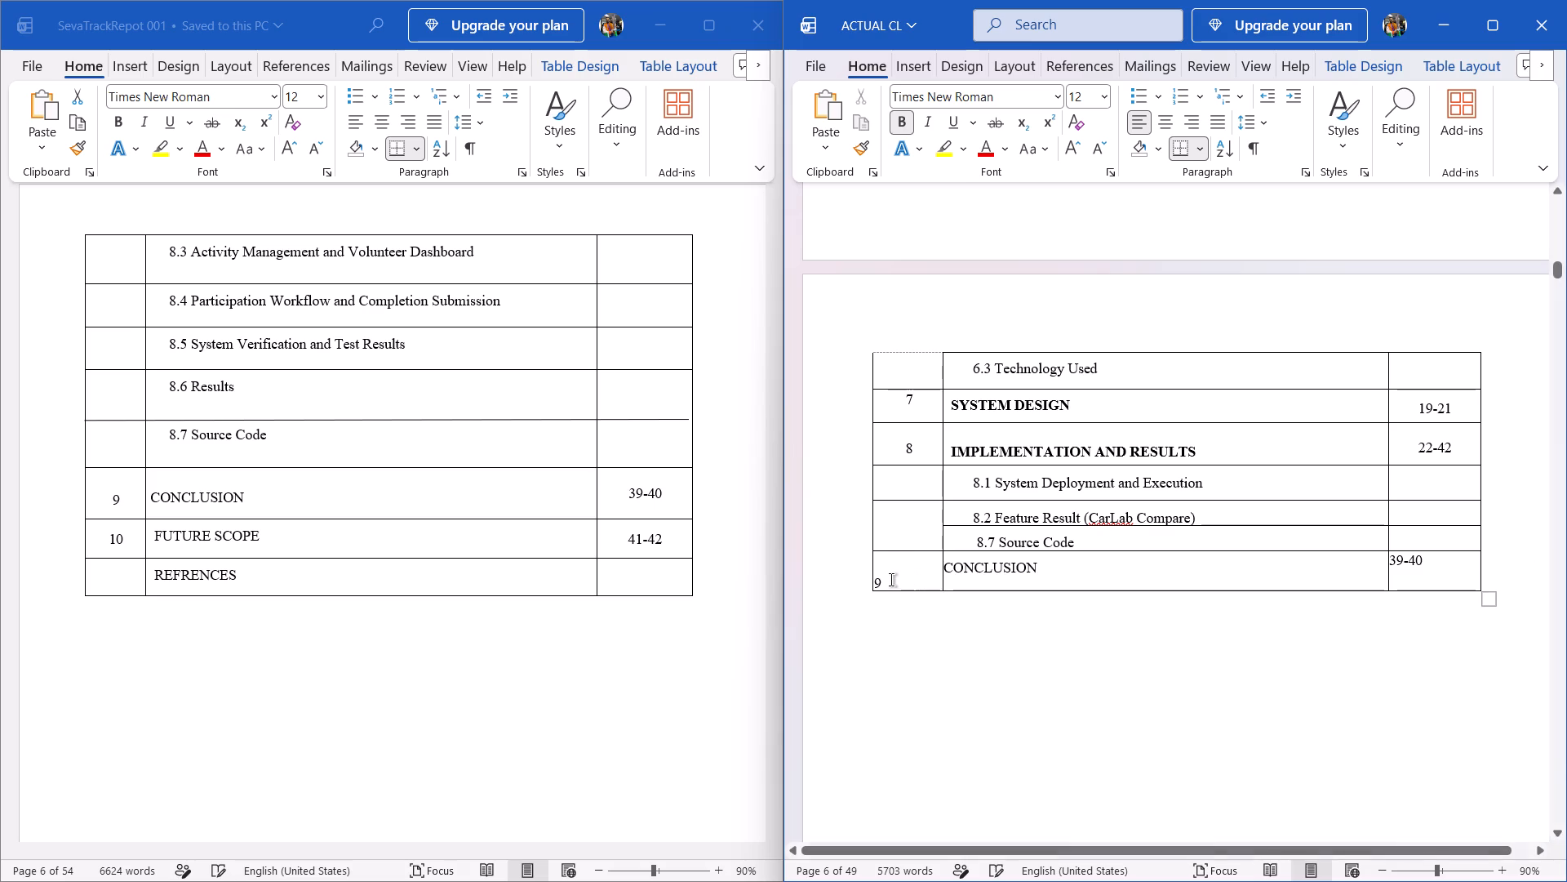
{"action": "key", "text": "BackSpace"}
{"action": "key", "text": "BackSpace"}
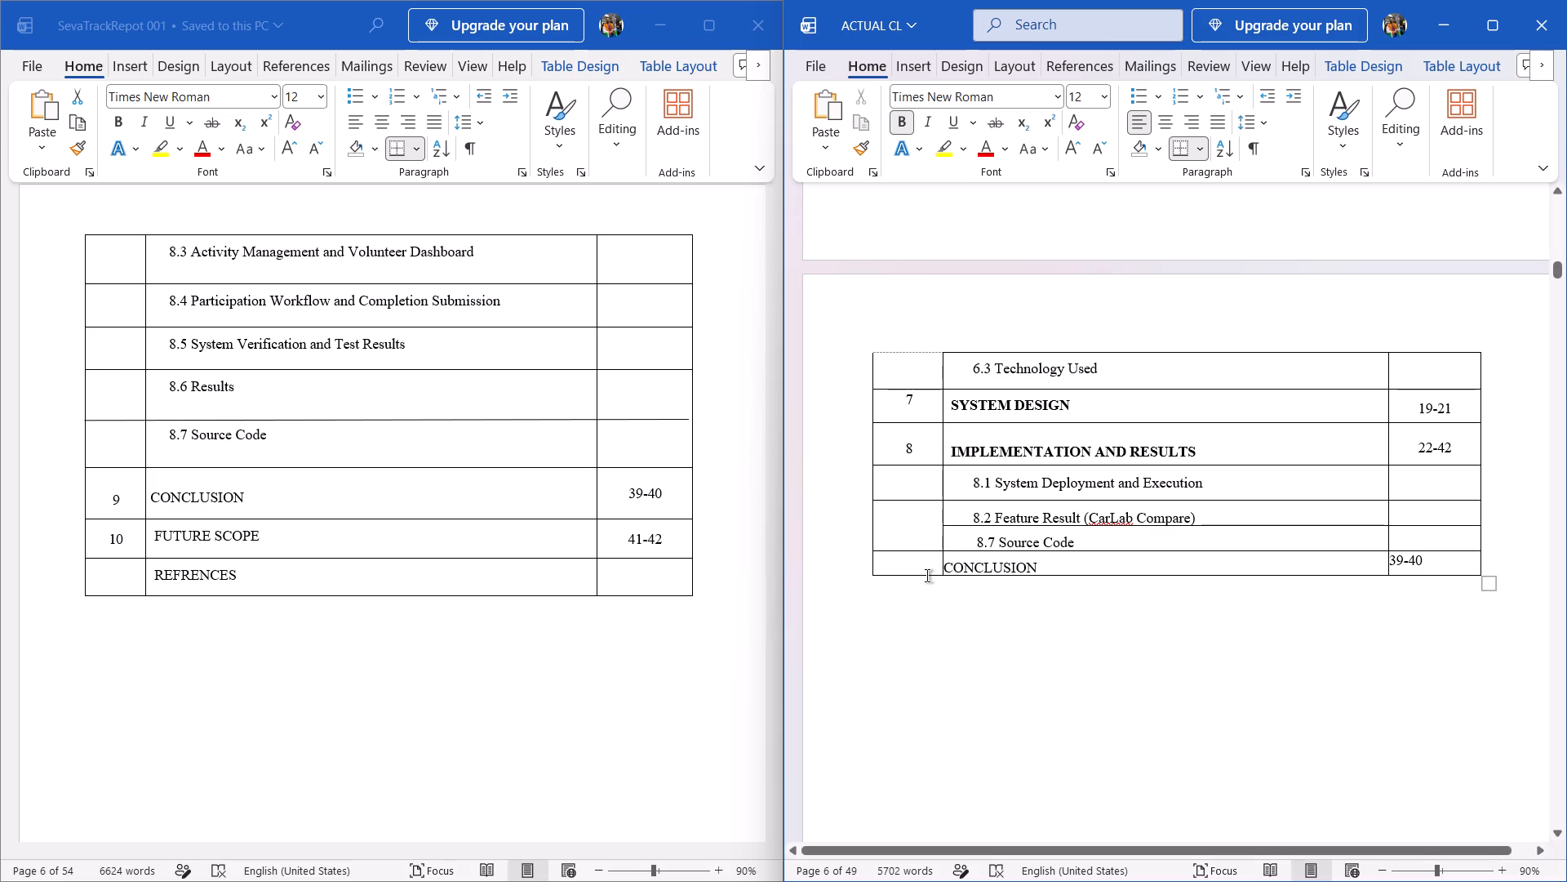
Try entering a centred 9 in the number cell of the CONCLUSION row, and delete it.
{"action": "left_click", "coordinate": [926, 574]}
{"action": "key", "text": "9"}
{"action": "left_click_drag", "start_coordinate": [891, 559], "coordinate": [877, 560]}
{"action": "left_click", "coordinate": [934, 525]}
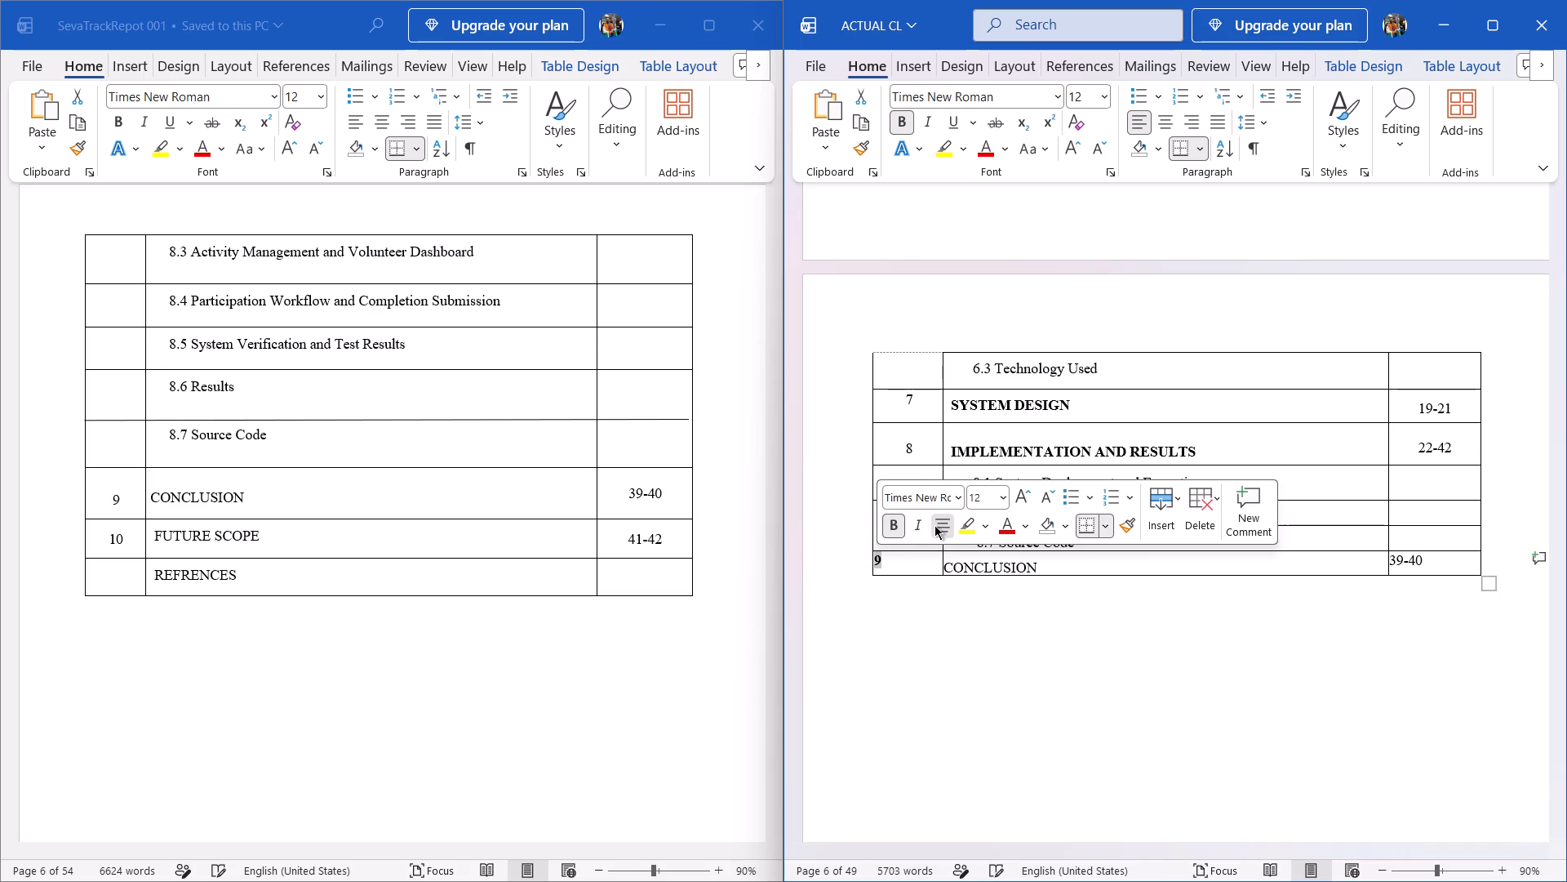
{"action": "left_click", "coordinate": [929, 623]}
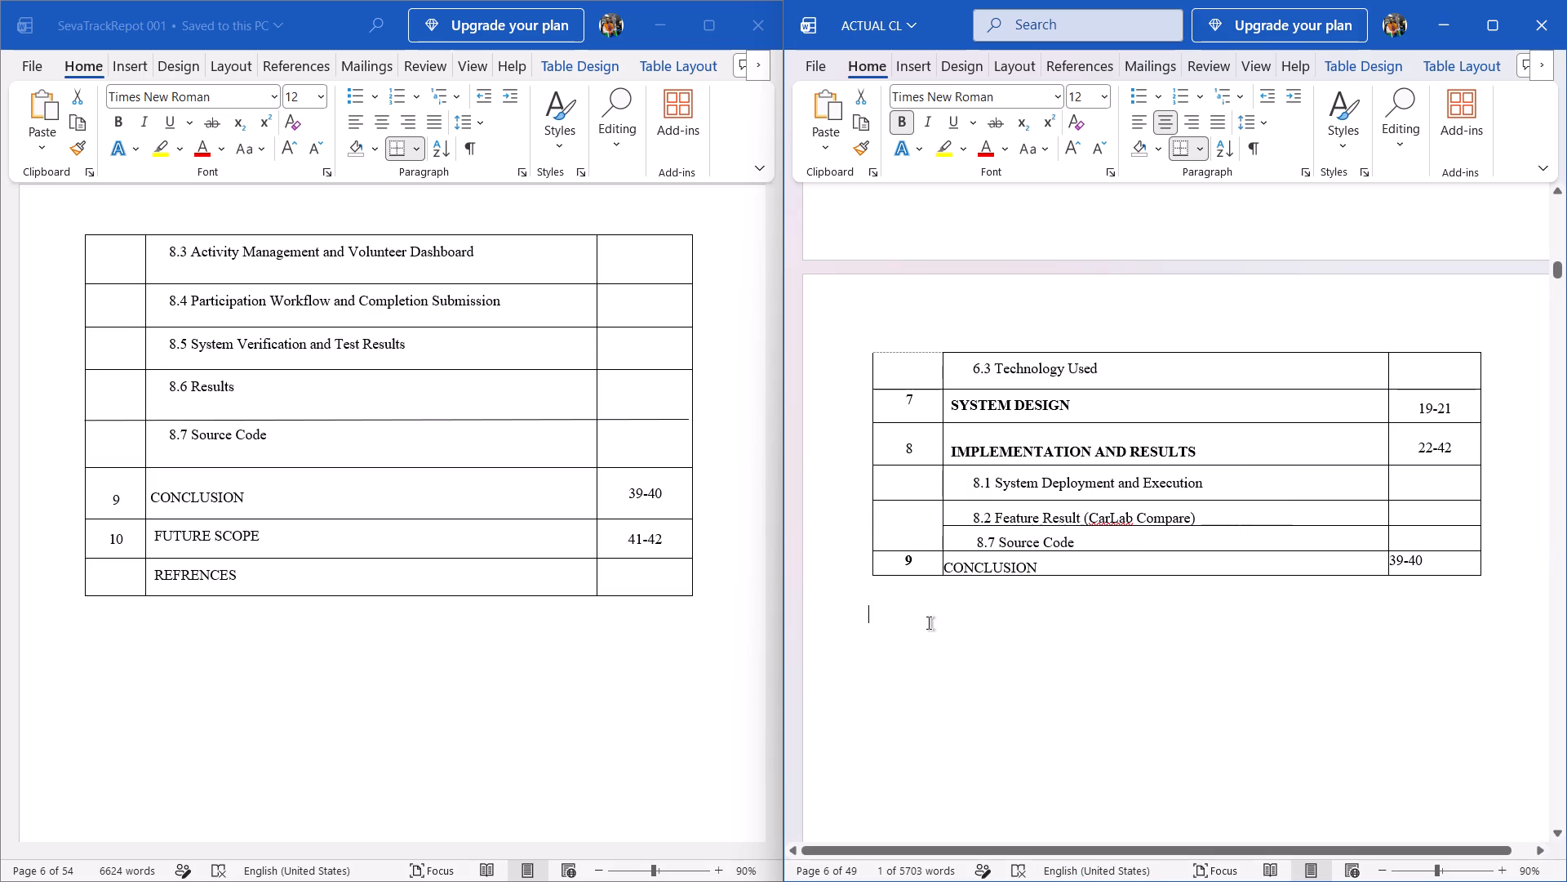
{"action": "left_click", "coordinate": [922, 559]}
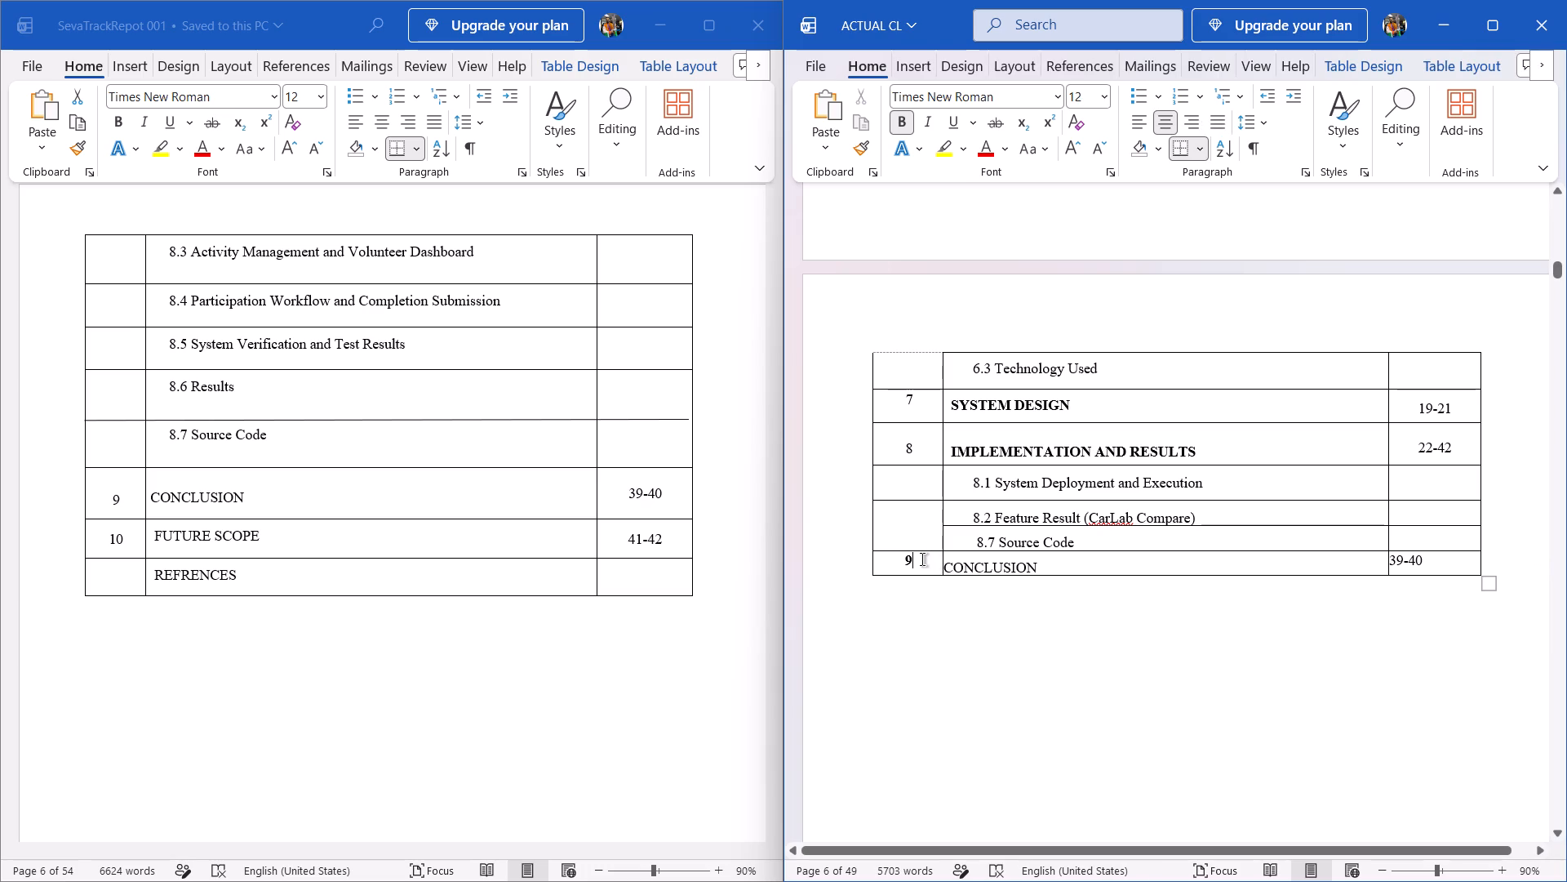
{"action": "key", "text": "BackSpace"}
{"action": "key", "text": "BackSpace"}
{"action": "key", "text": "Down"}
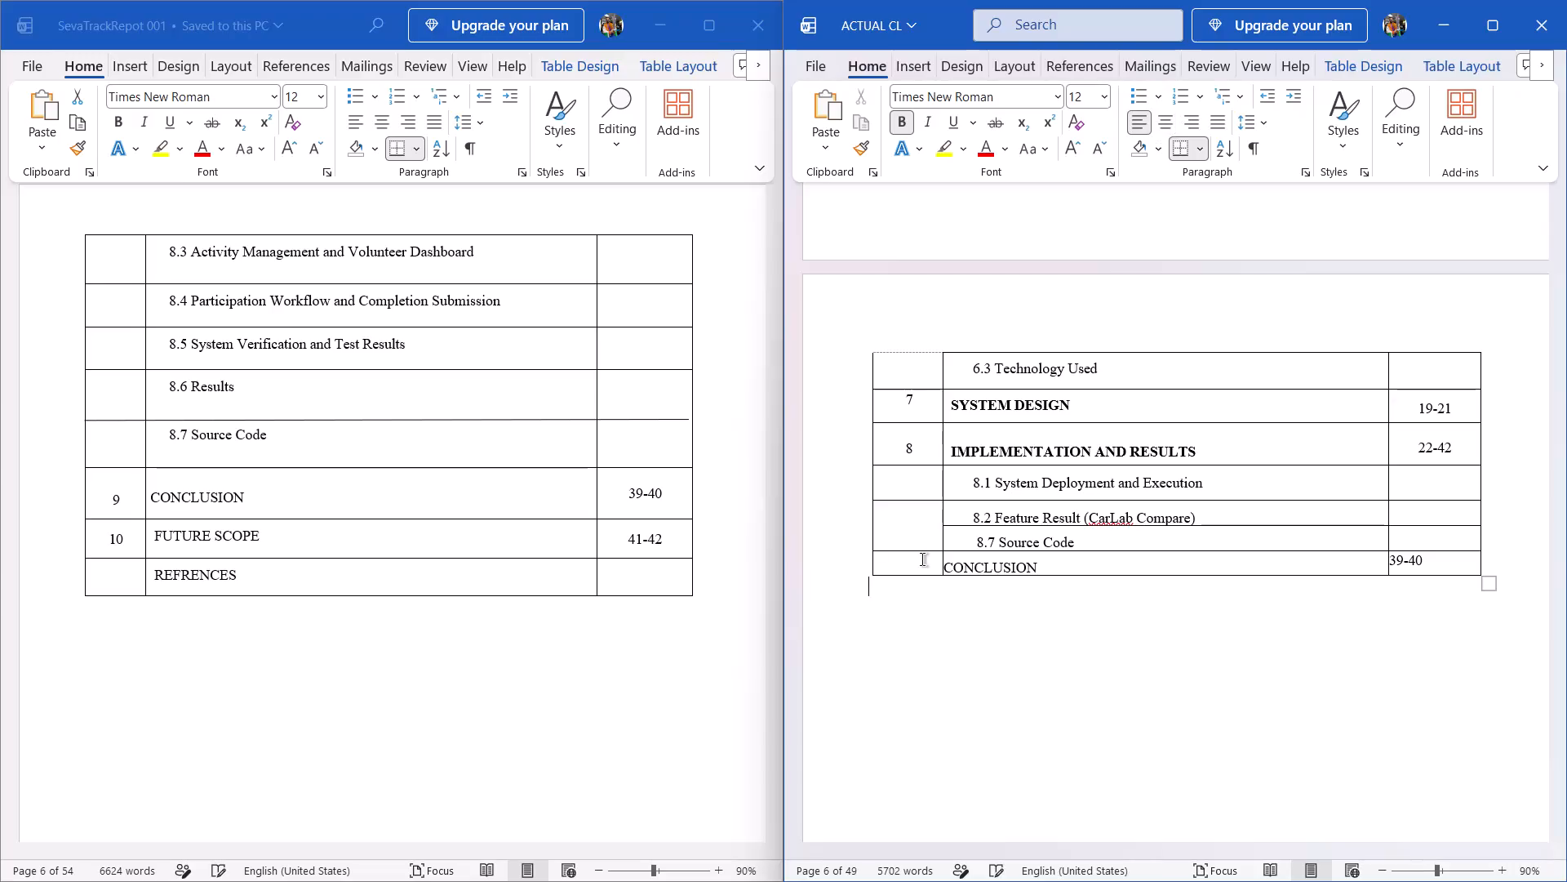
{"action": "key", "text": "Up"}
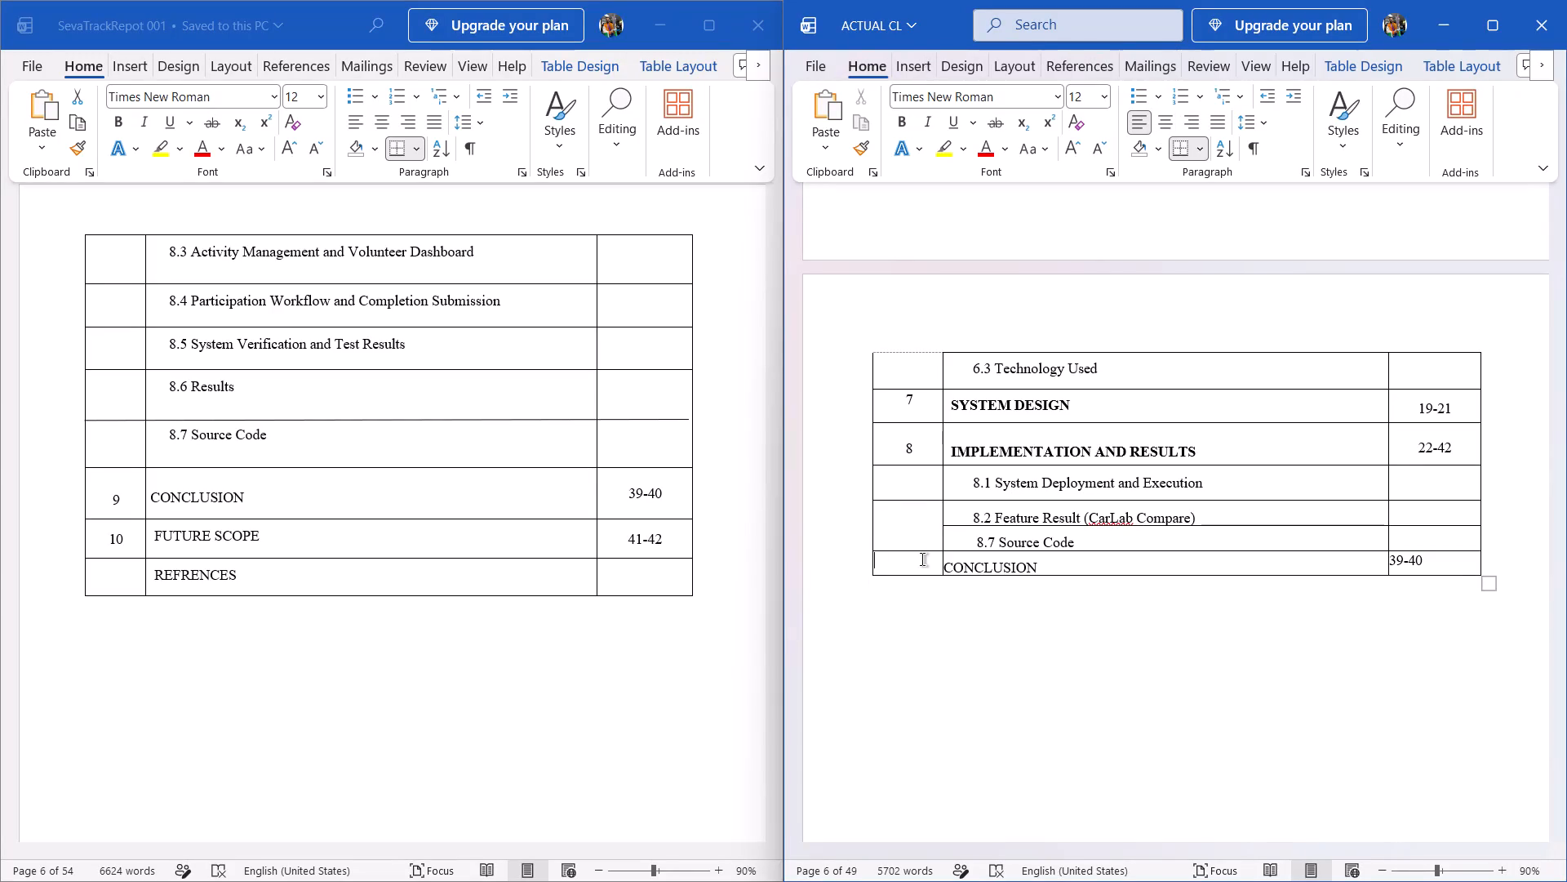
Make the CONCLUSION row slightly taller by lowering its bottom border.
{"action": "left_click", "coordinate": [1057, 560]}
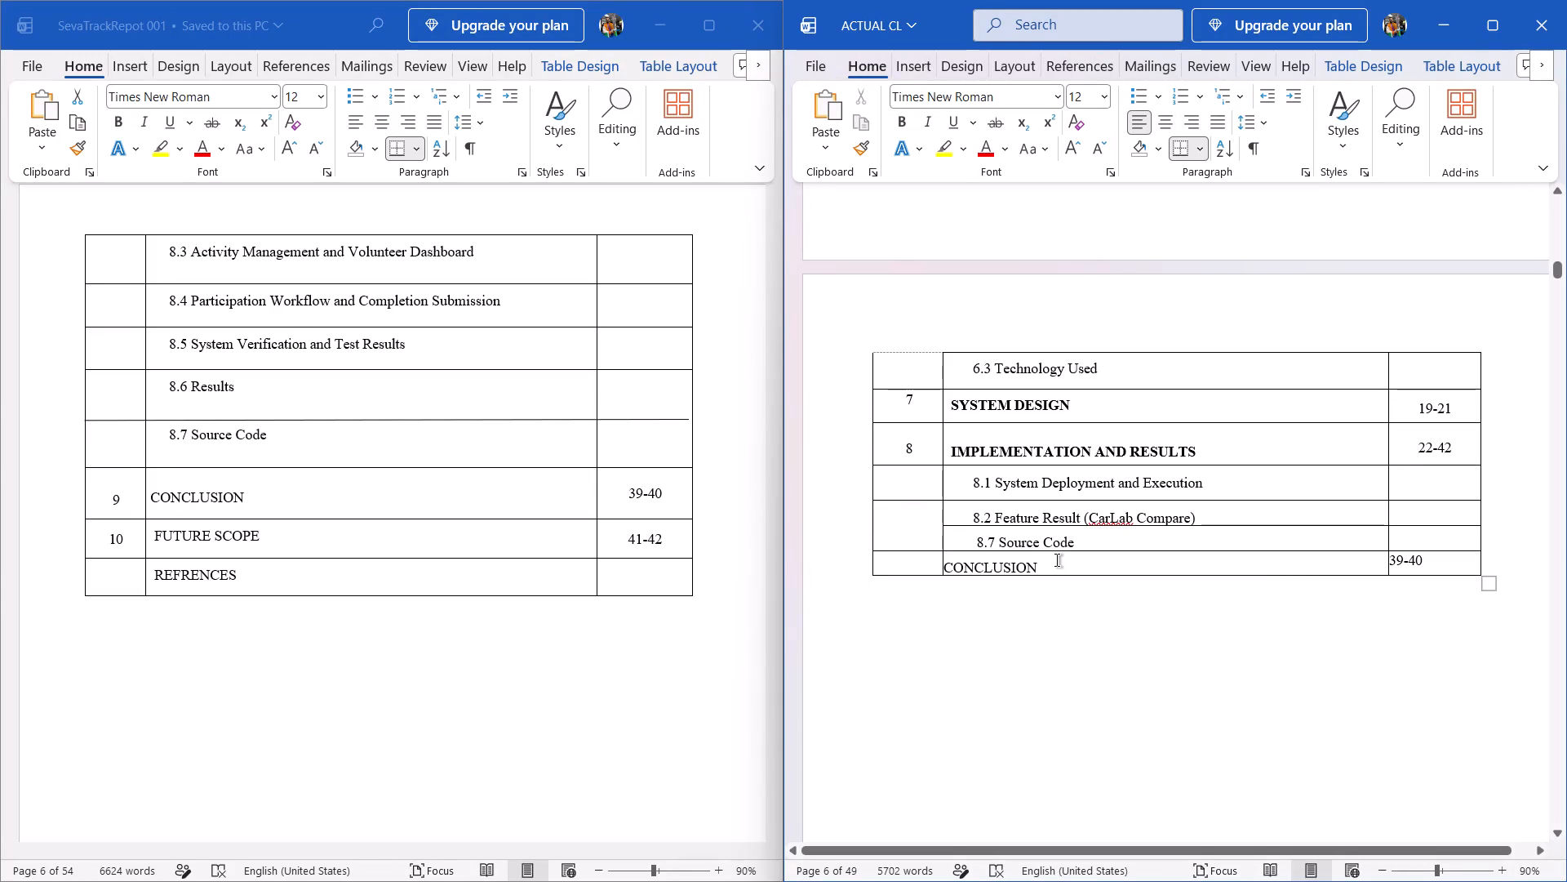
{"action": "left_click_drag", "start_coordinate": [1083, 574], "coordinate": [1085, 586]}
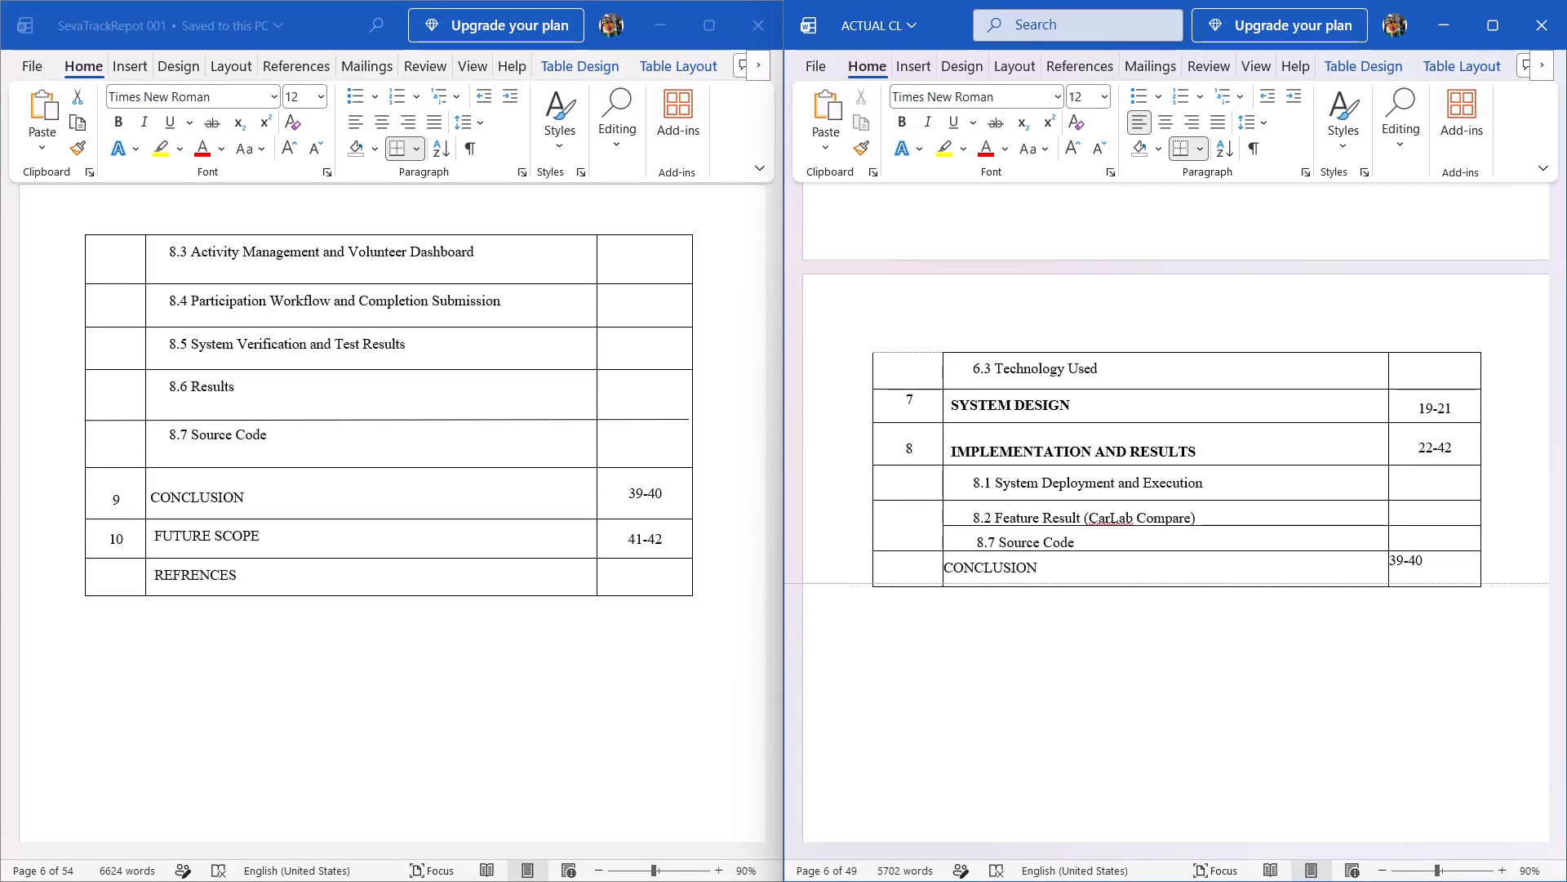
{"action": "left_click_drag", "start_coordinate": [1085, 586], "coordinate": [1086, 583]}
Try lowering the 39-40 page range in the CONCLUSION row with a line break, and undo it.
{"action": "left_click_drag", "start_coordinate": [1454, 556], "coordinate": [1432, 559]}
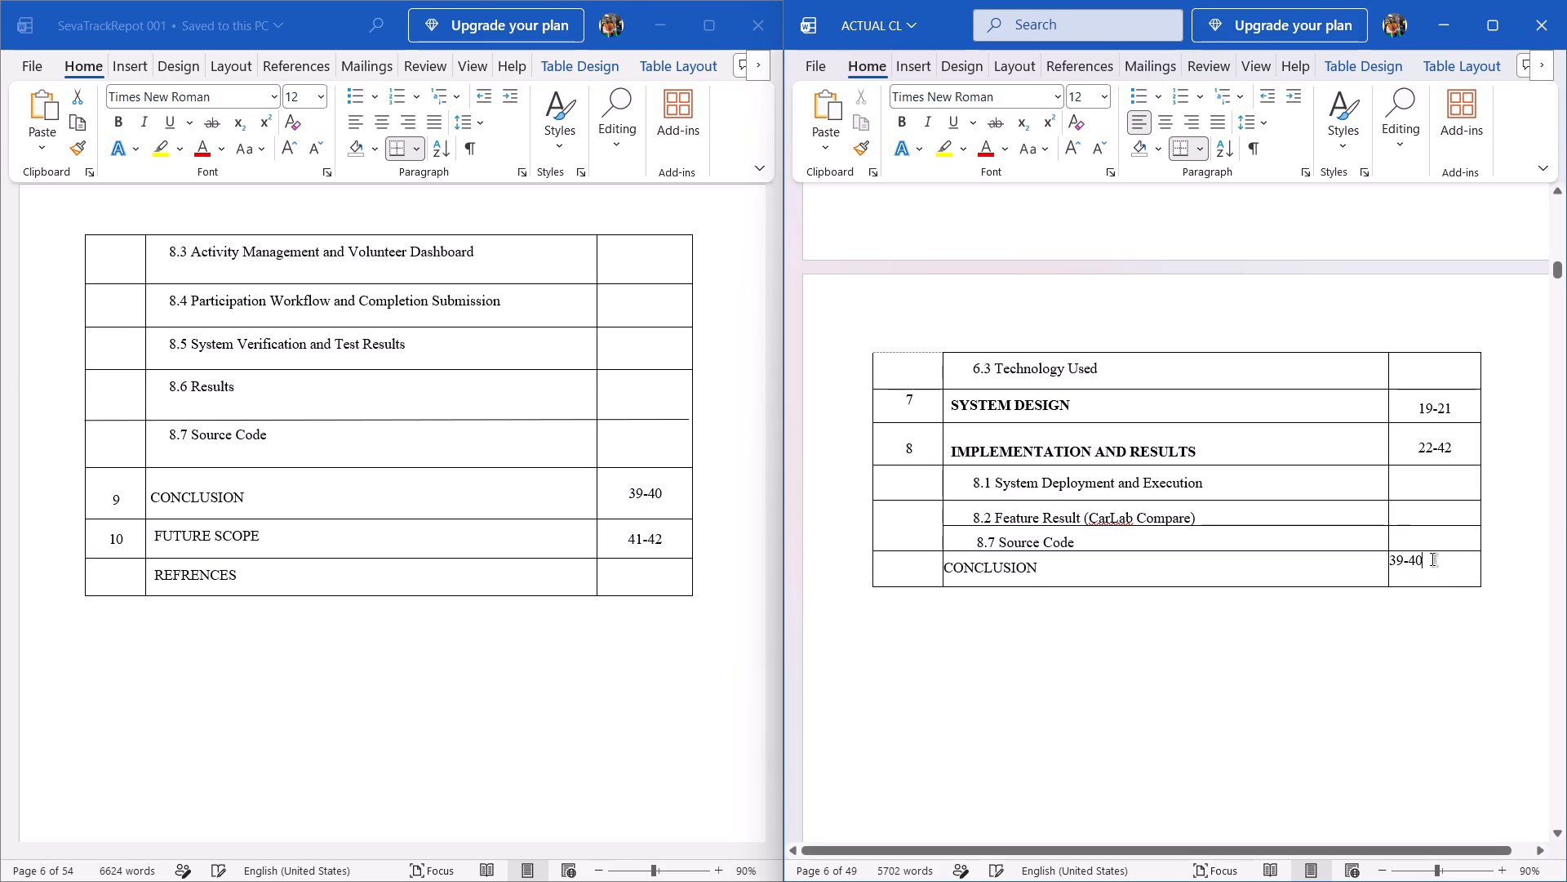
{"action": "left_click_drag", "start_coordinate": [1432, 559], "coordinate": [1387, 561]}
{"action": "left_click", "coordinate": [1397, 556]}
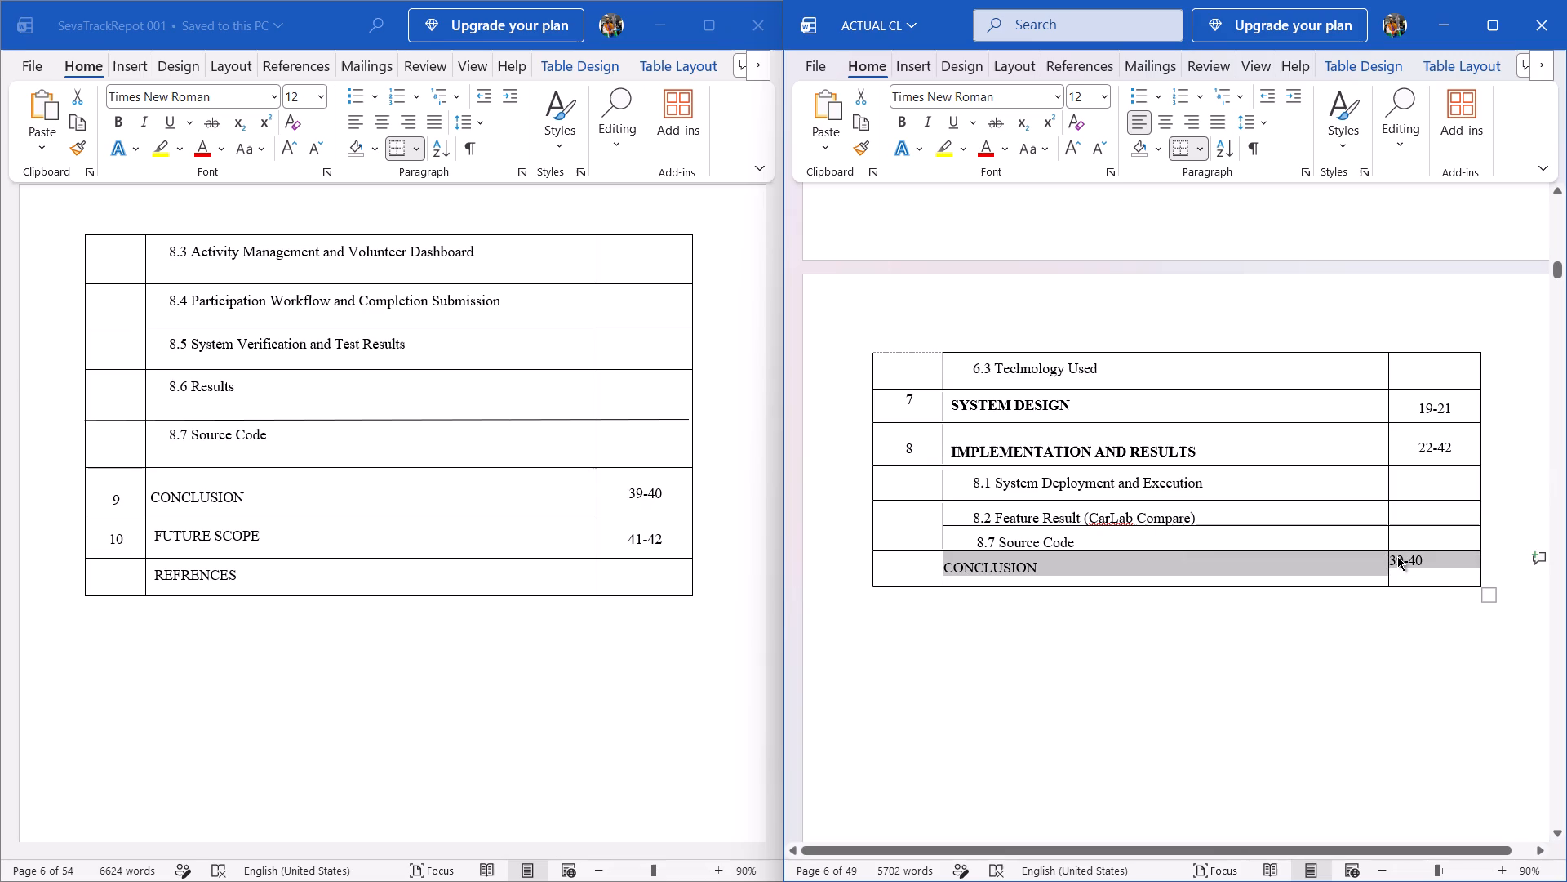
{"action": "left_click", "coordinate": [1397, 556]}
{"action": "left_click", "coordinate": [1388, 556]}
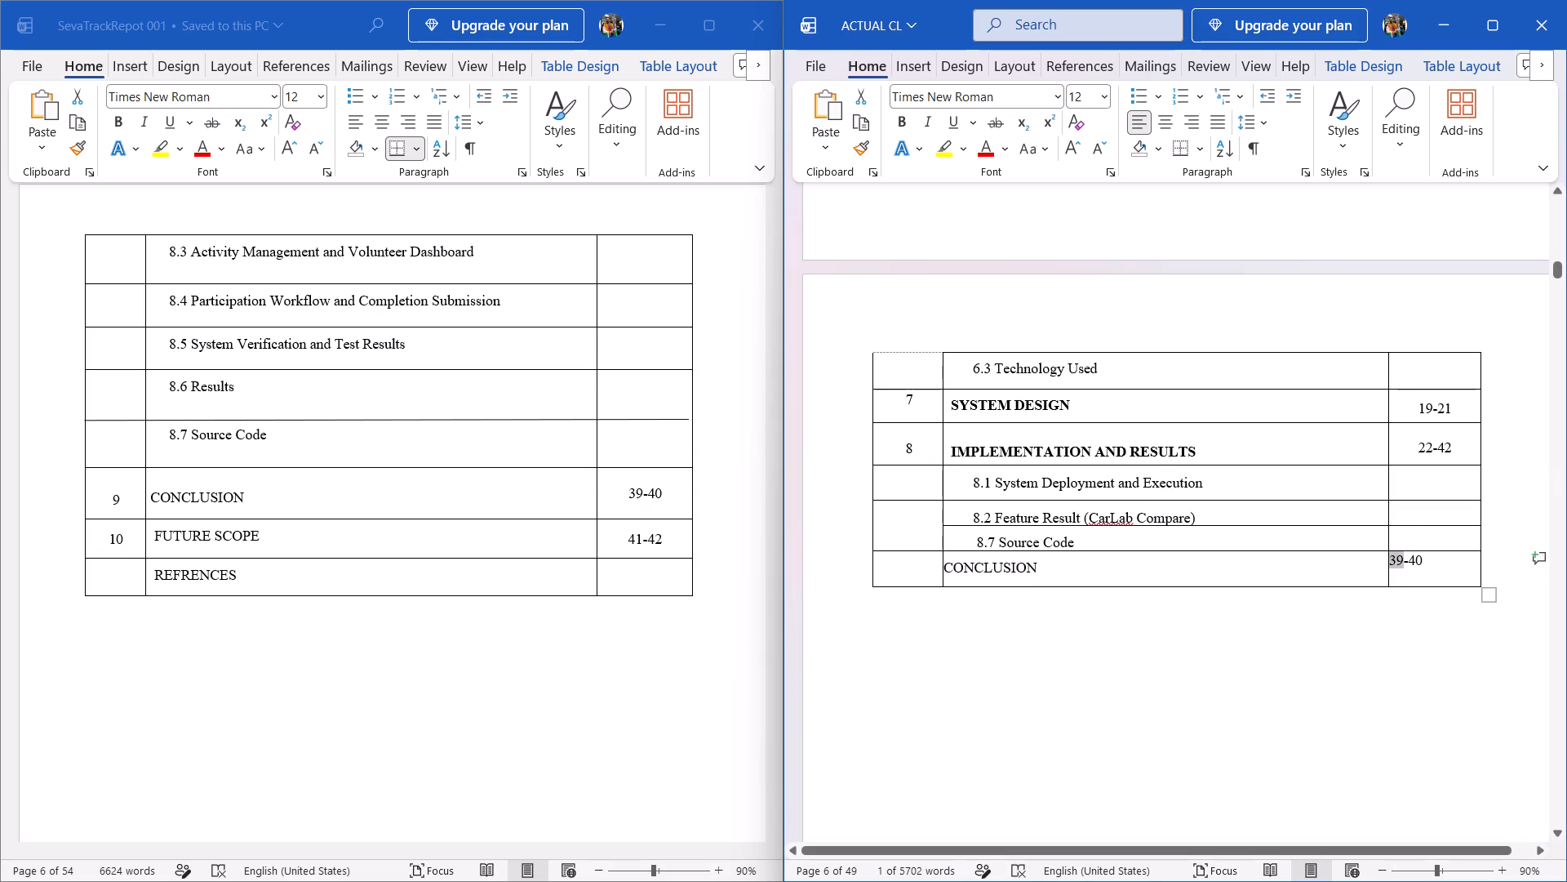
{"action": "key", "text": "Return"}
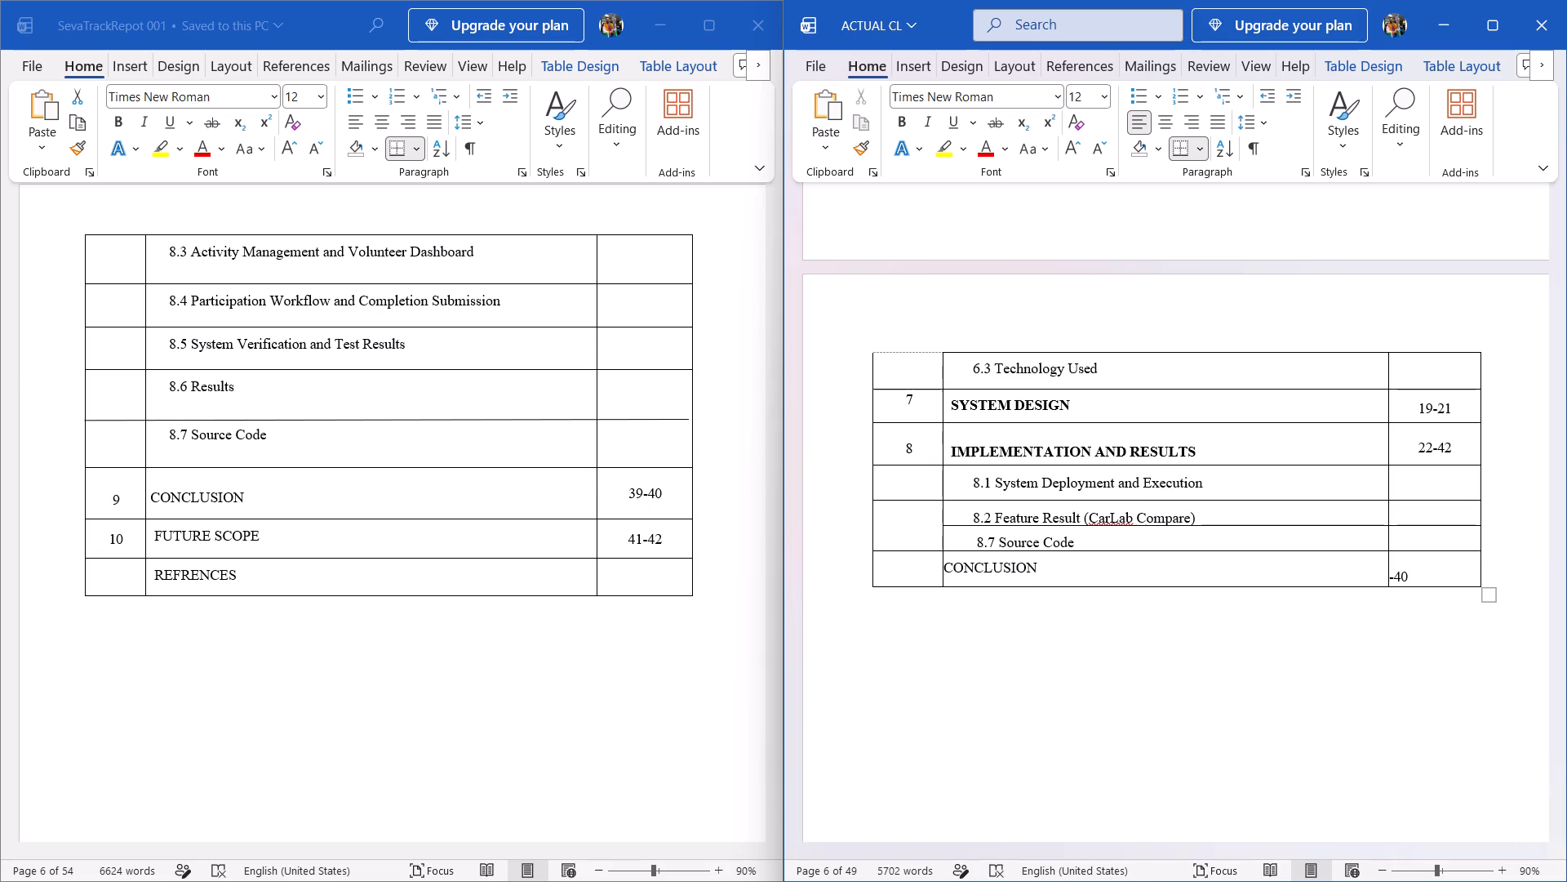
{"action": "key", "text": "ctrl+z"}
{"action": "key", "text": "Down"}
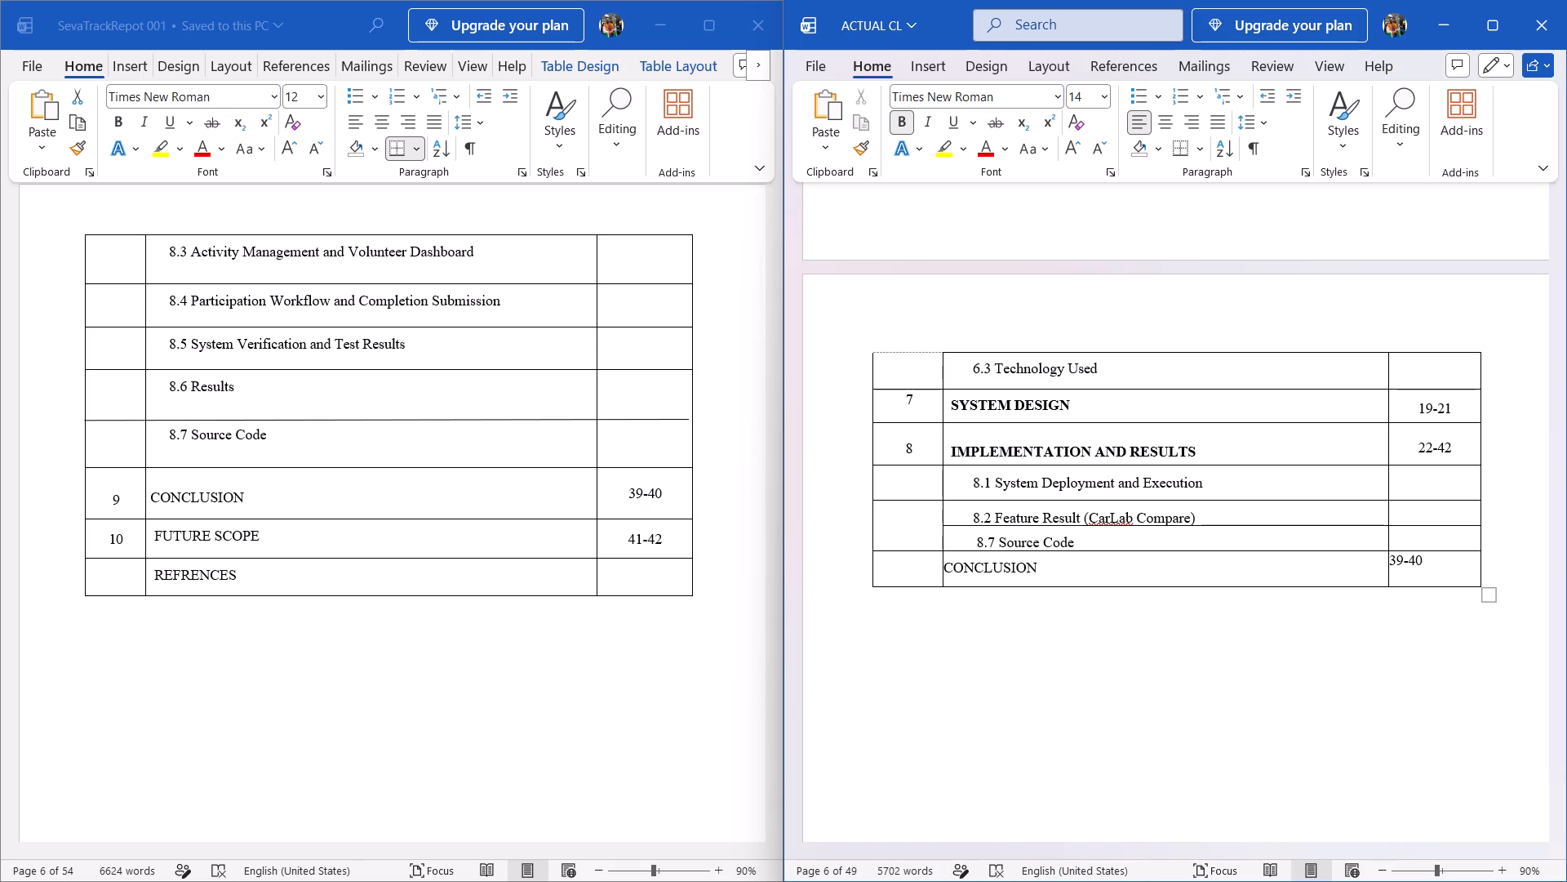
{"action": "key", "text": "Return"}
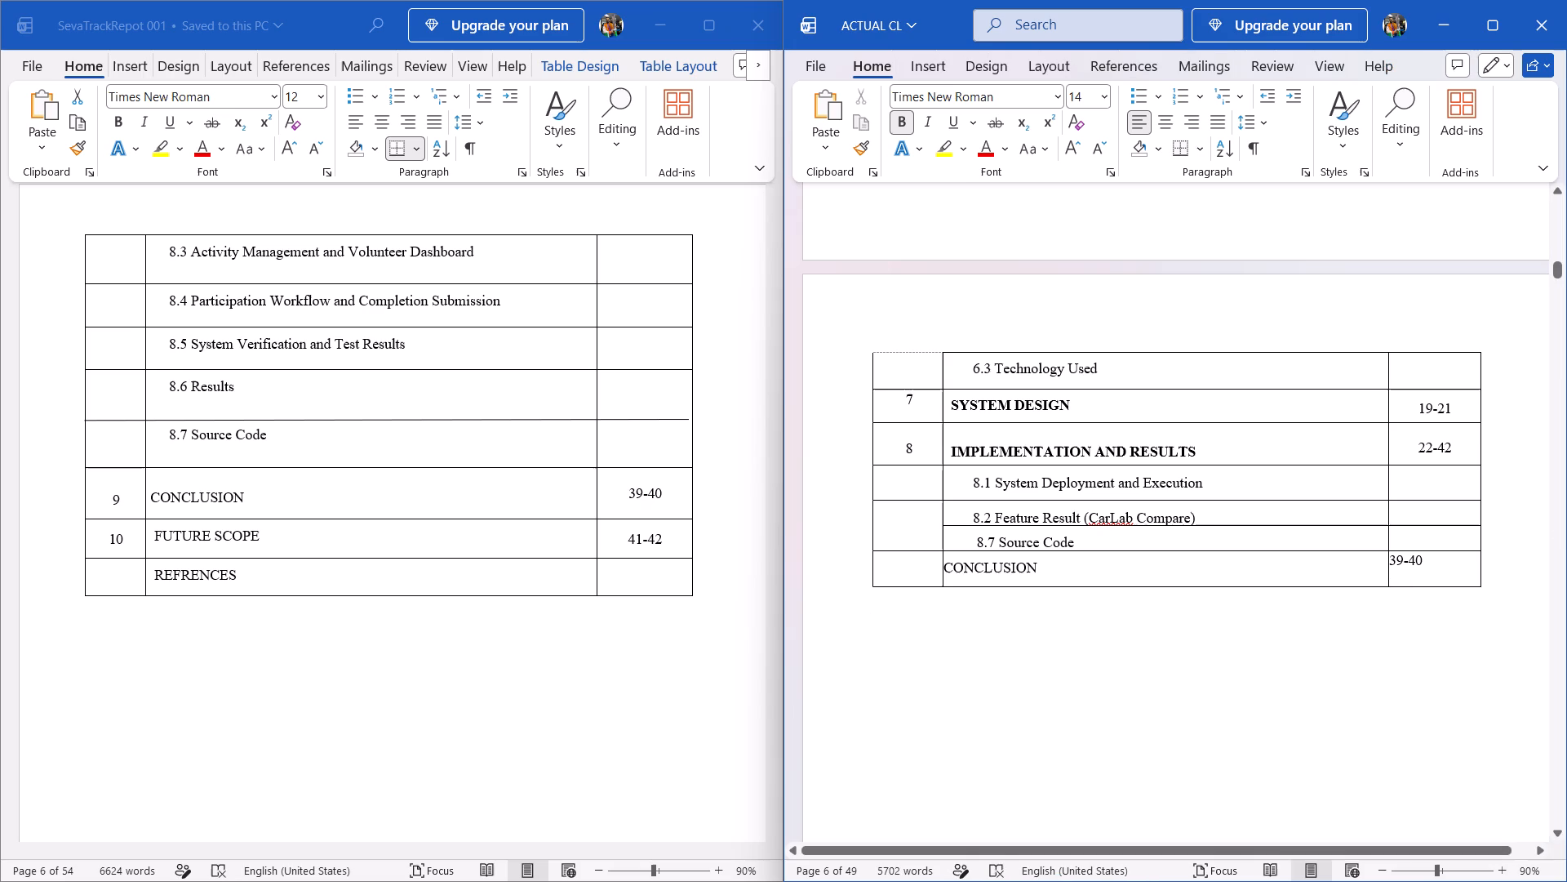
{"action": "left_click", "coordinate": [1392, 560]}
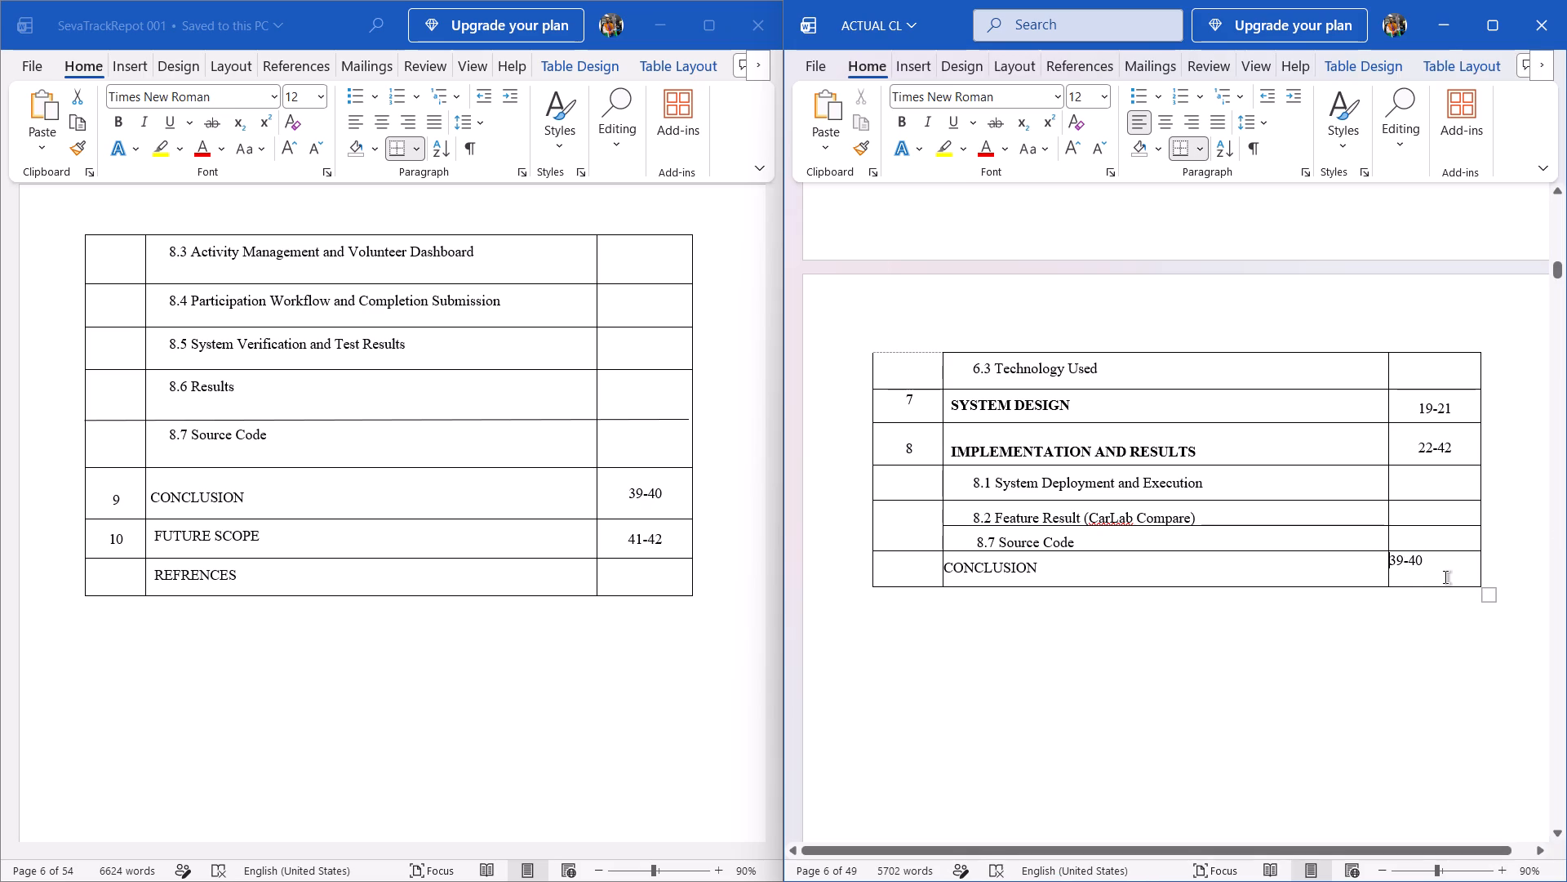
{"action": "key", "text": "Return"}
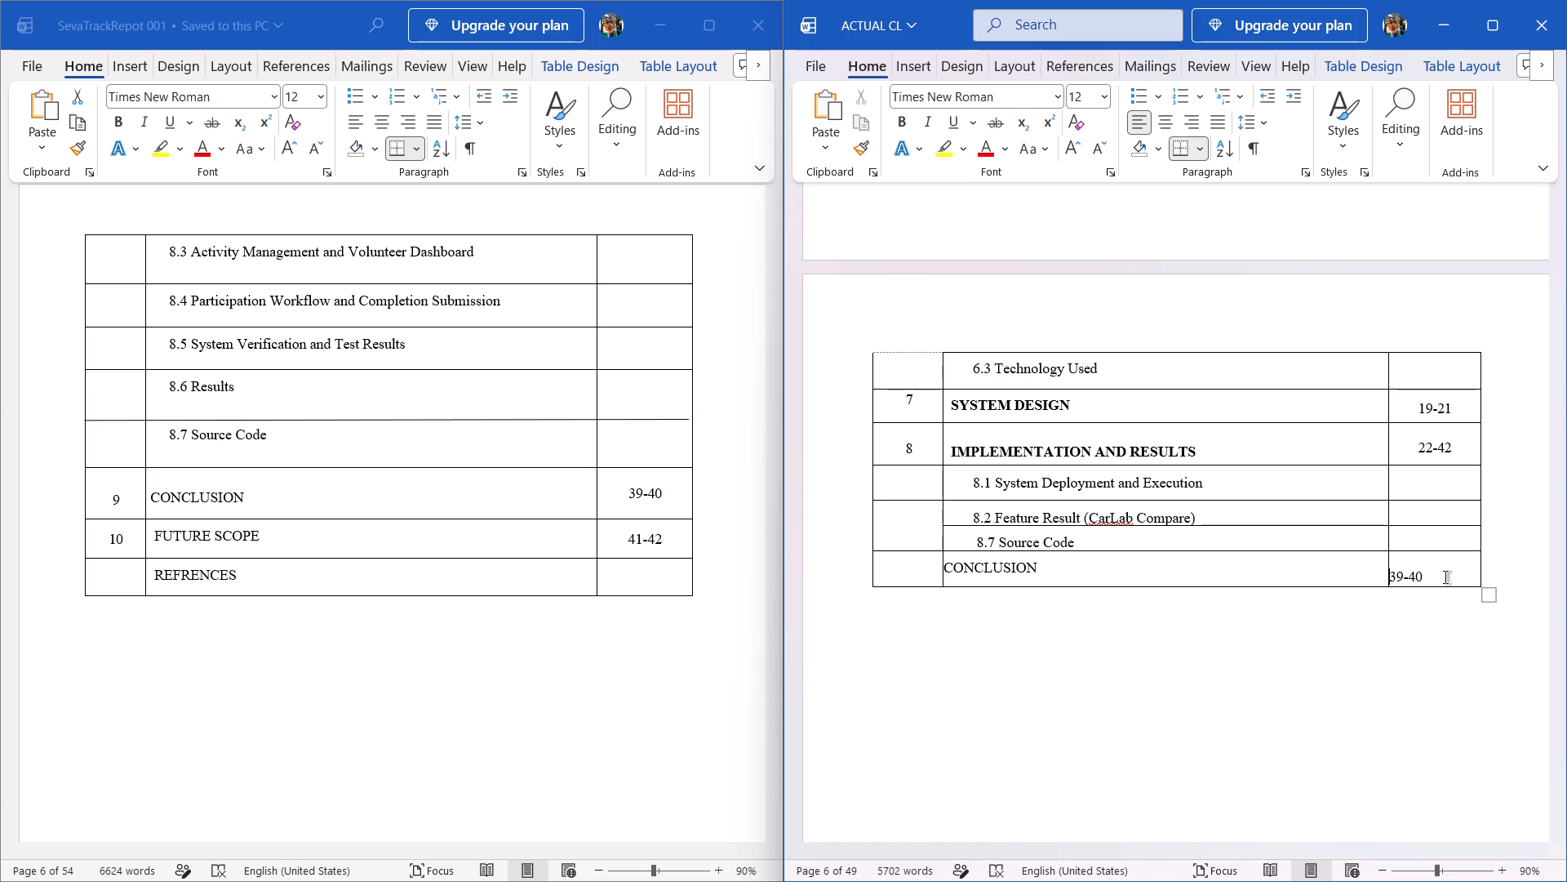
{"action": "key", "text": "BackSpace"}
Delete the 39-40 page range from the page-number cell of the CONCLUSION row.
{"action": "key", "text": "Right"}
{"action": "key", "text": "Right"}
{"action": "key", "text": "Right"}
{"action": "key", "text": "Right"}
{"action": "key", "text": "Right"}
{"action": "key", "text": "BackSpace"}
{"action": "key", "text": "BackSpace"}
{"action": "key", "text": "BackSpace"}
{"action": "key", "text": "BackSpace"}
{"action": "key", "text": "BackSpace"}
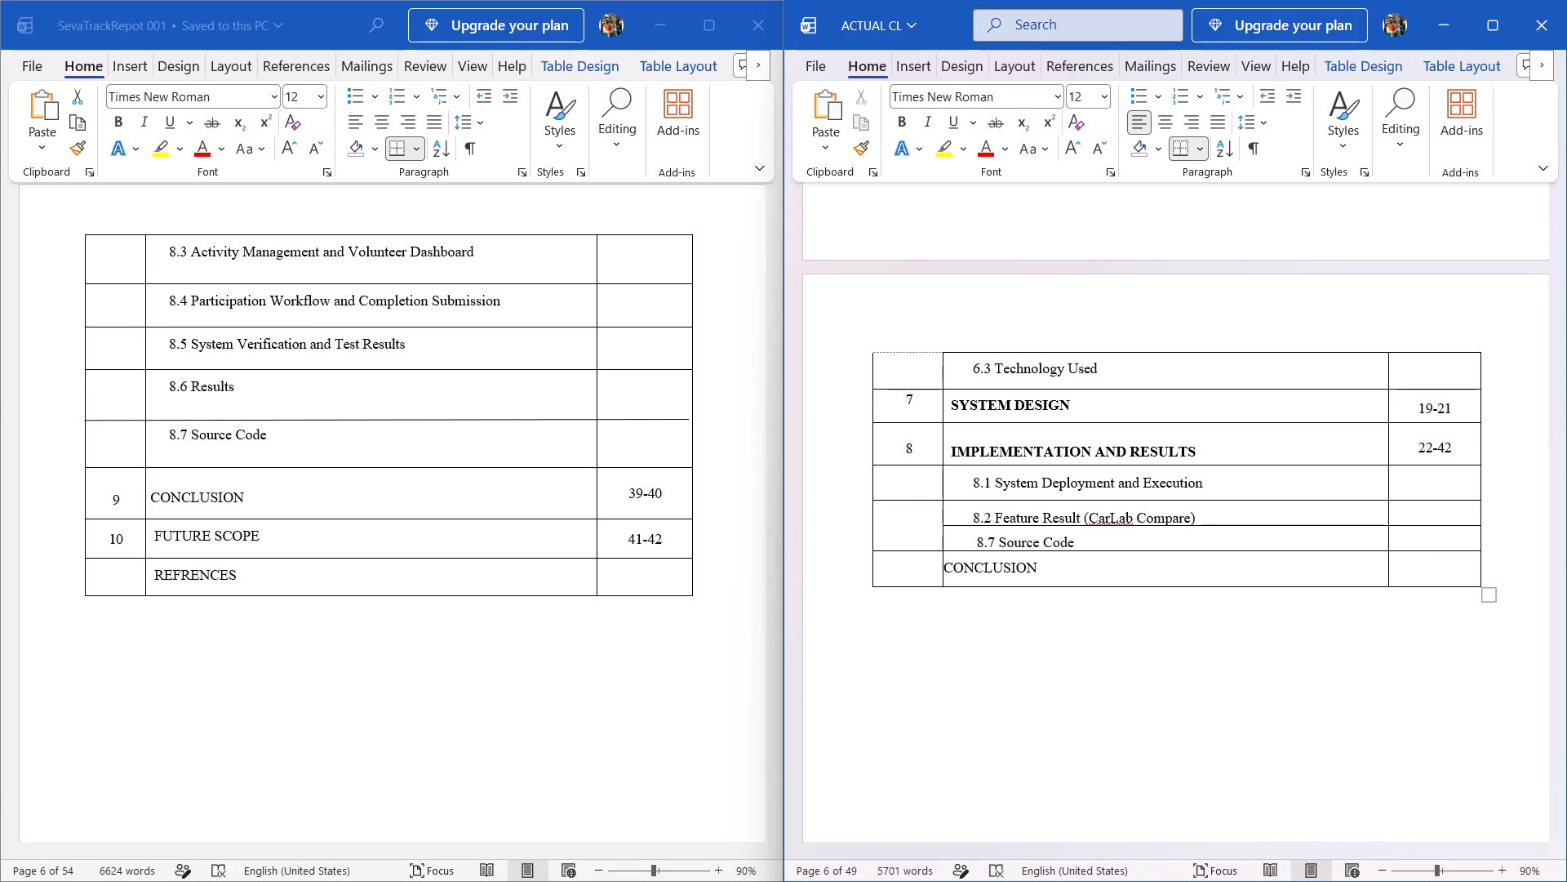
{"action": "key", "text": "BackSpace"}
{"action": "left_click", "coordinate": [1361, 586]}
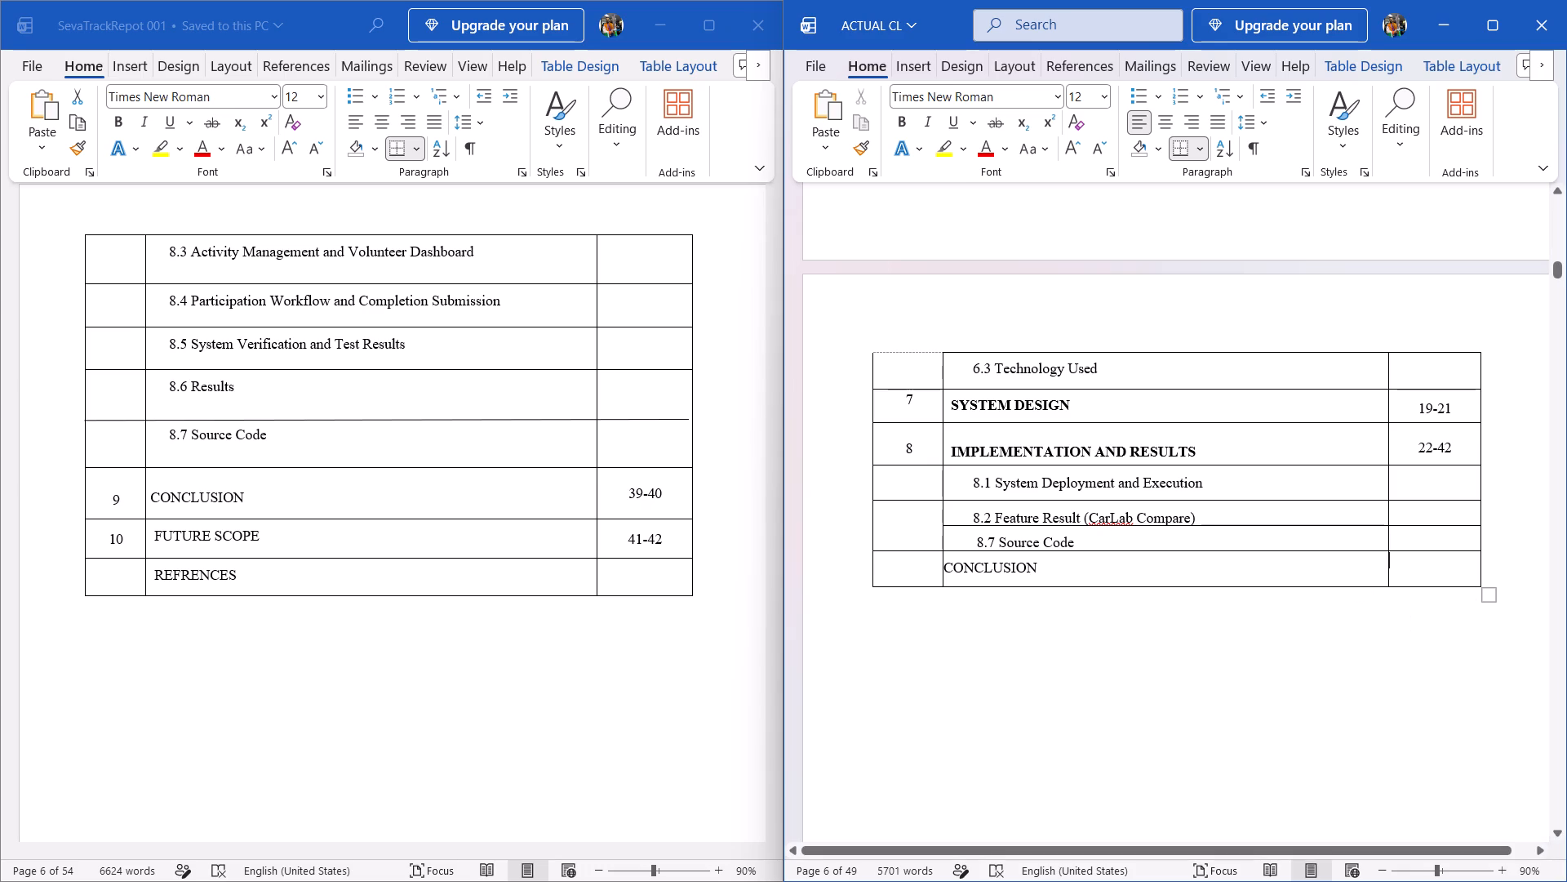
{"action": "left_click", "coordinate": [1401, 580]}
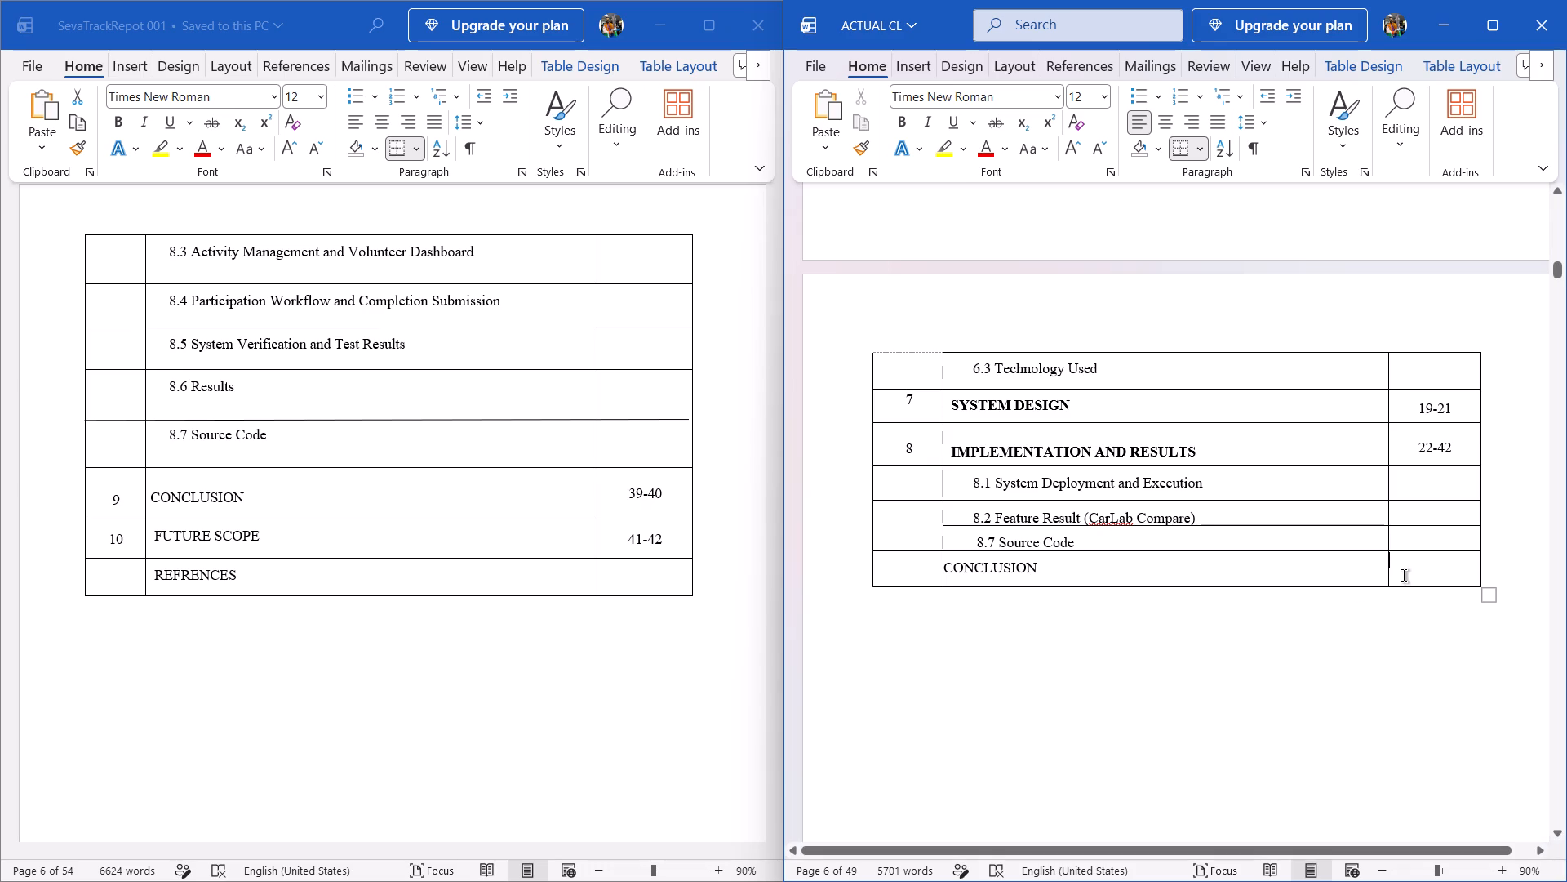
{"action": "left_click", "coordinate": [1404, 576]}
Enter 9 in the number cell of the CONCLUSION row, indented with six leading spaces.
{"action": "left_click", "coordinate": [901, 566]}
{"action": "key", "text": "space"}
{"action": "key", "text": "space"}
{"action": "key", "text": "space"}
{"action": "key", "text": "space"}
{"action": "key", "text": "space"}
{"action": "key", "text": "space"}
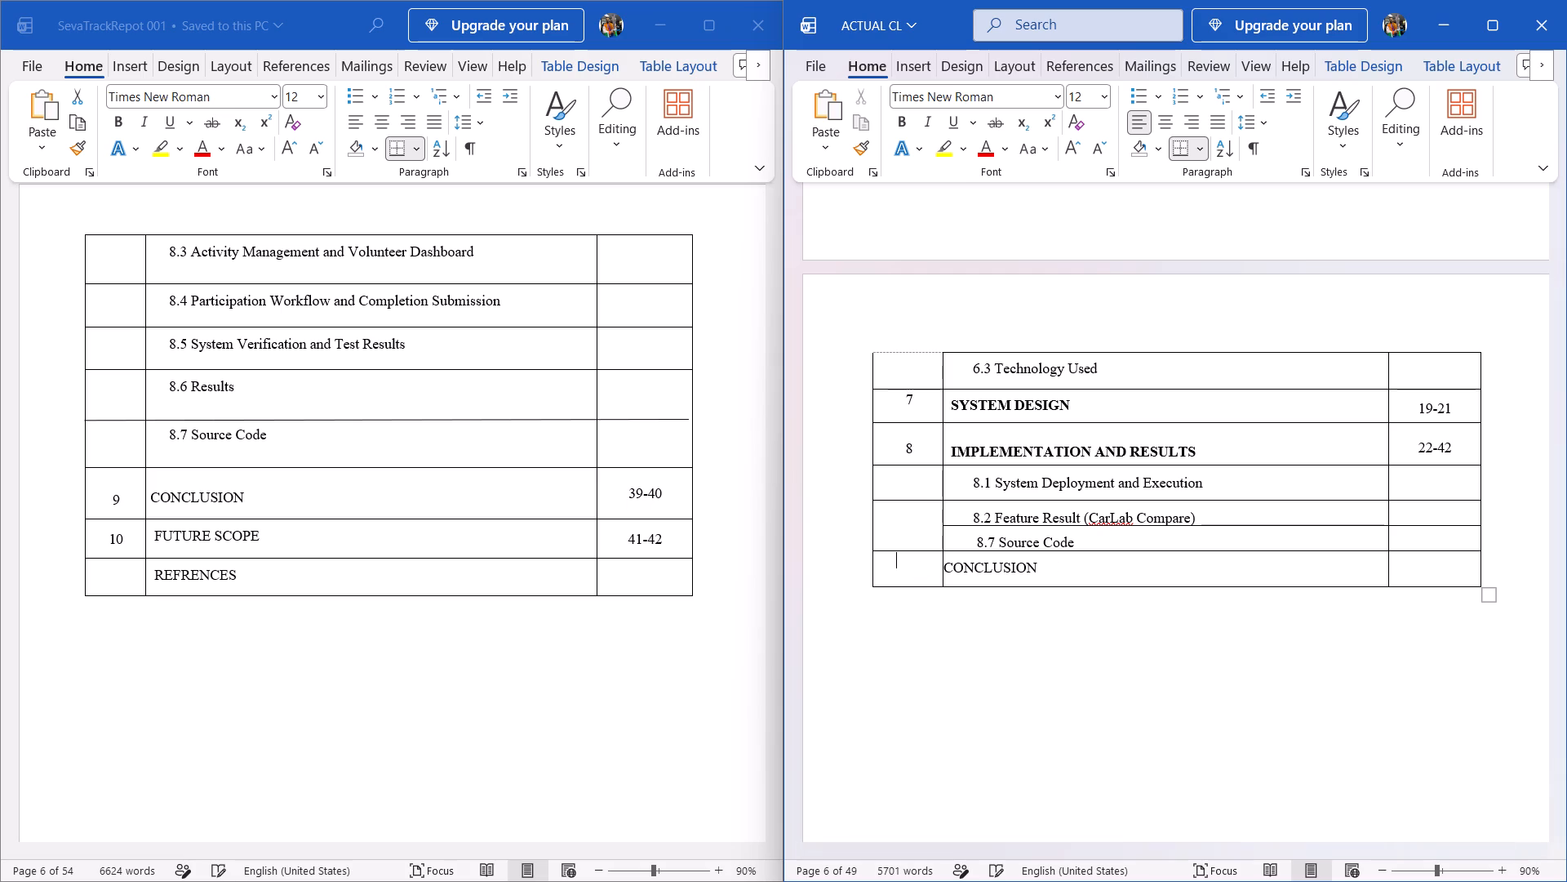
{"action": "key", "text": "9"}
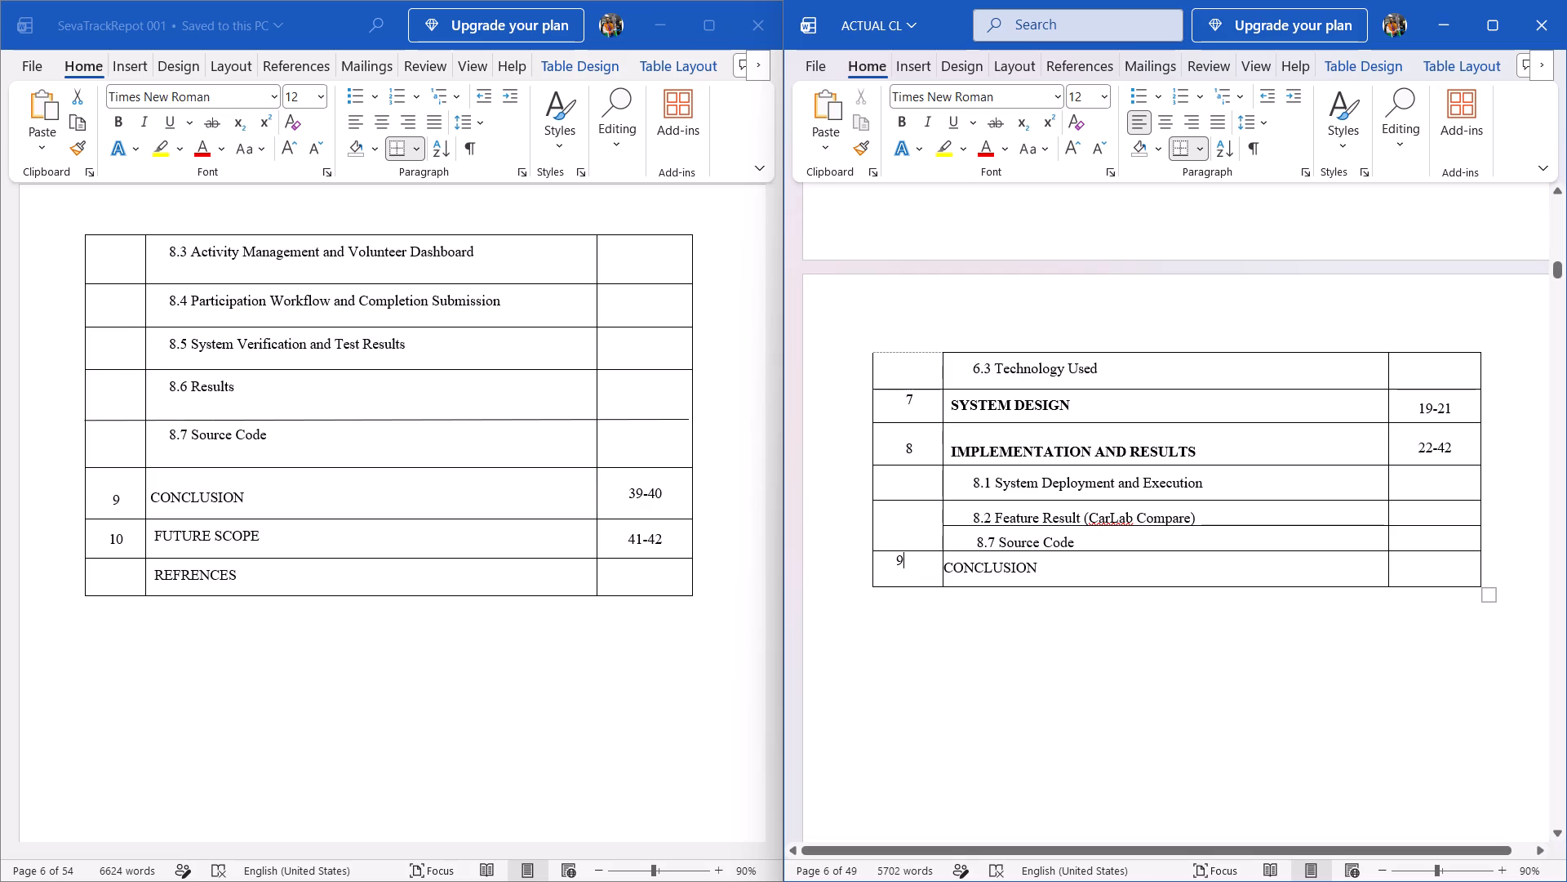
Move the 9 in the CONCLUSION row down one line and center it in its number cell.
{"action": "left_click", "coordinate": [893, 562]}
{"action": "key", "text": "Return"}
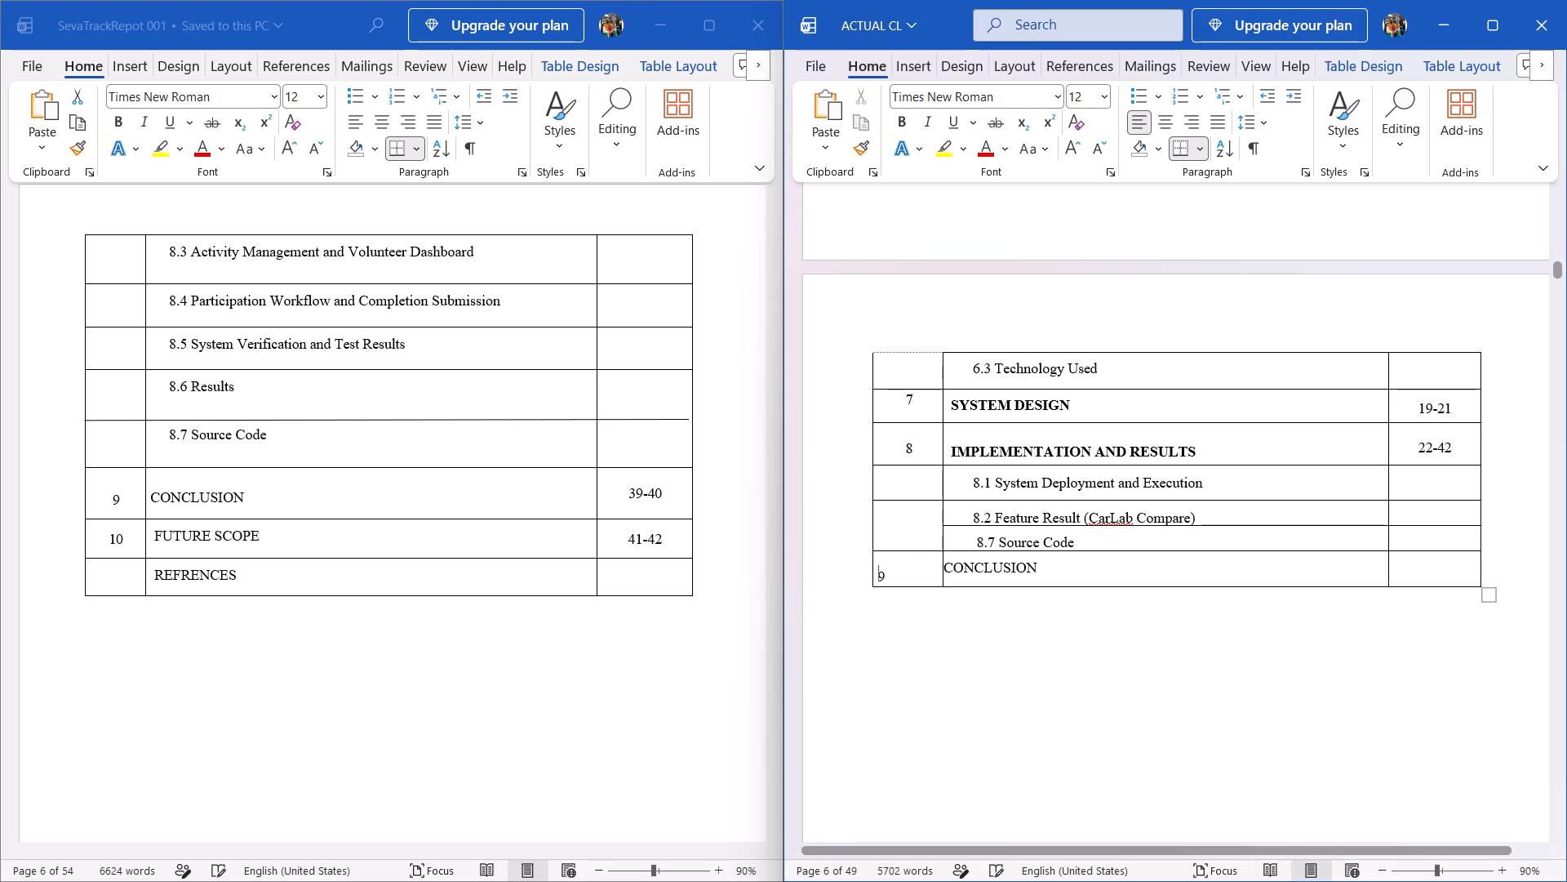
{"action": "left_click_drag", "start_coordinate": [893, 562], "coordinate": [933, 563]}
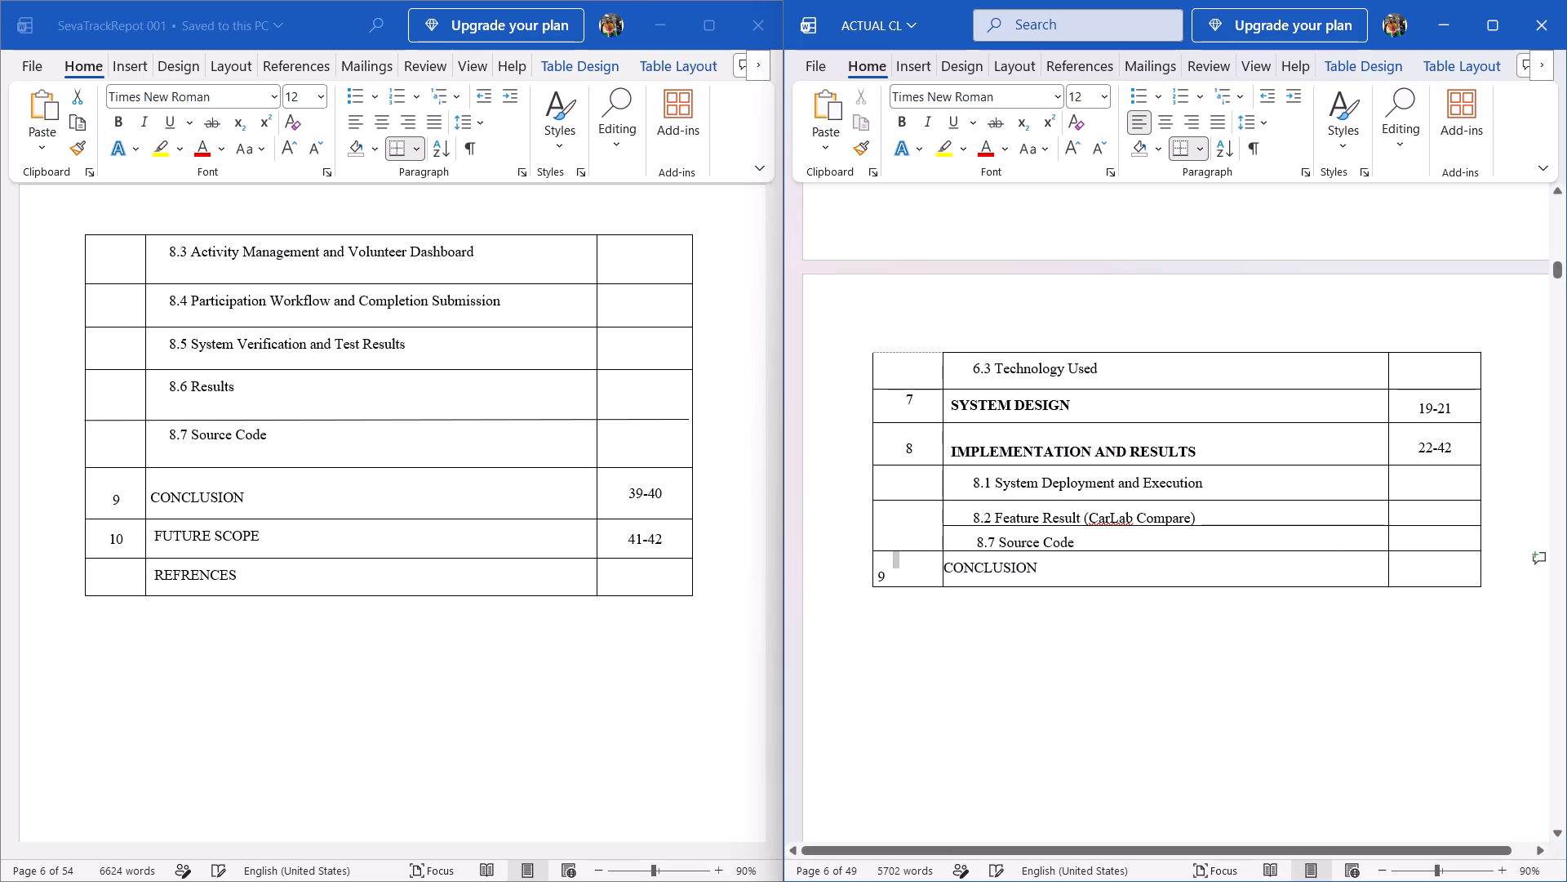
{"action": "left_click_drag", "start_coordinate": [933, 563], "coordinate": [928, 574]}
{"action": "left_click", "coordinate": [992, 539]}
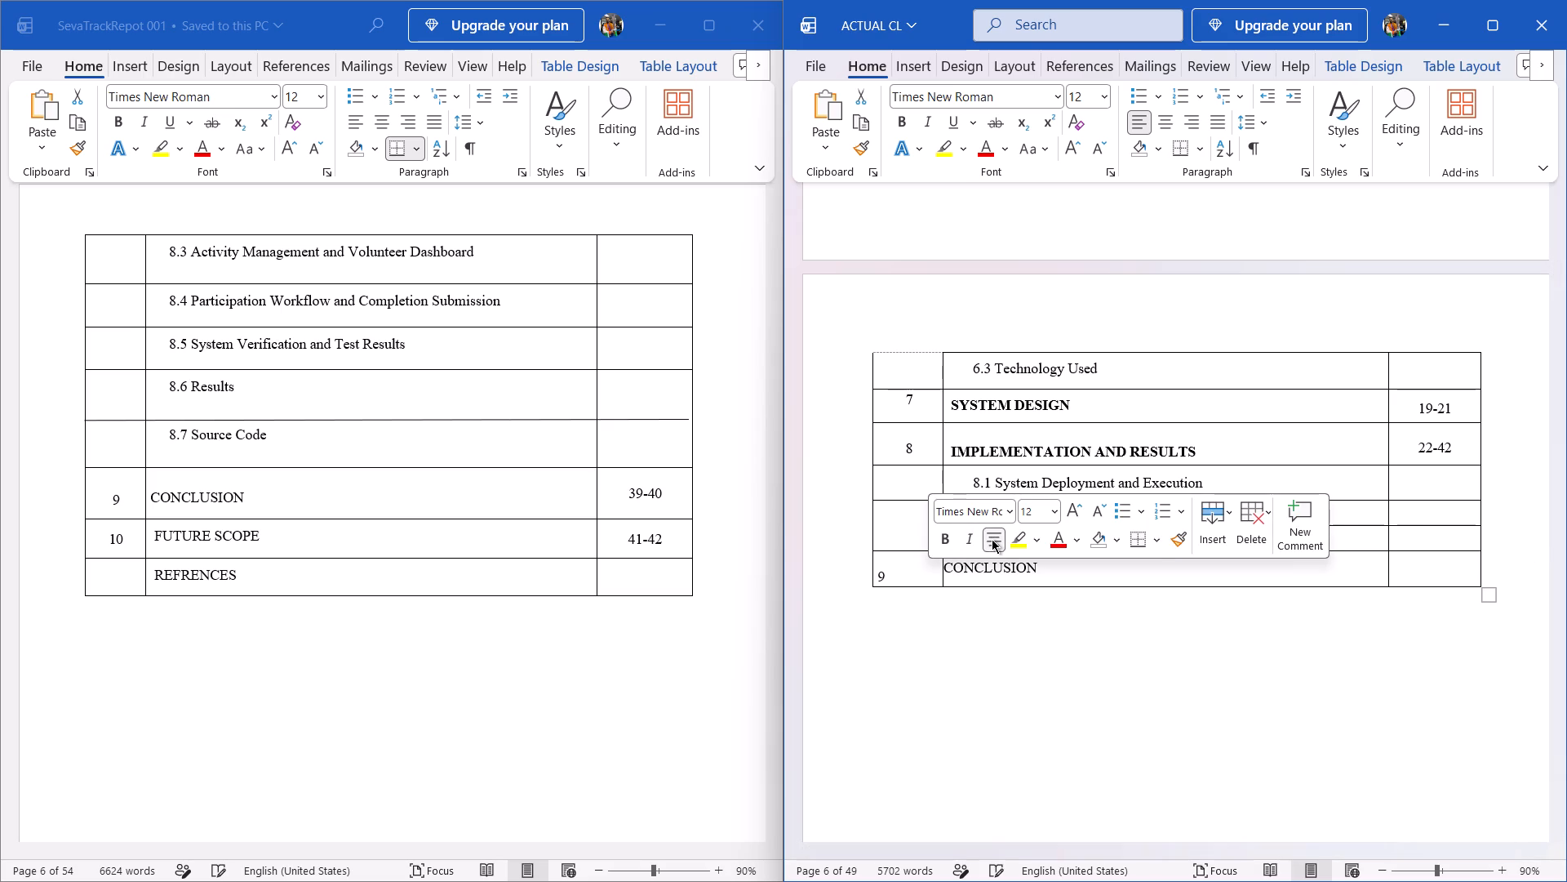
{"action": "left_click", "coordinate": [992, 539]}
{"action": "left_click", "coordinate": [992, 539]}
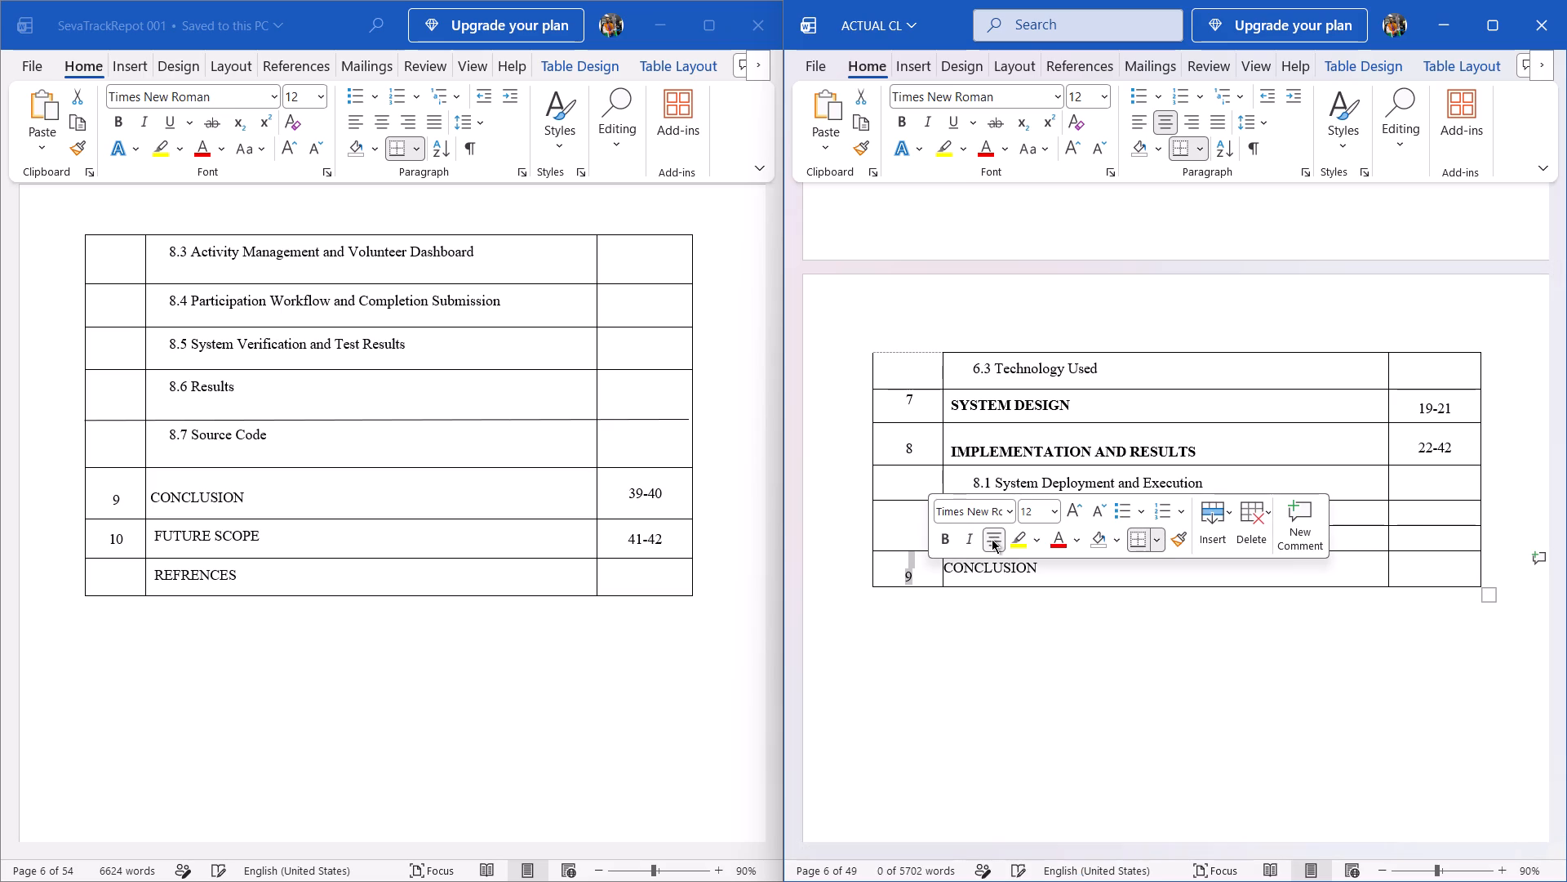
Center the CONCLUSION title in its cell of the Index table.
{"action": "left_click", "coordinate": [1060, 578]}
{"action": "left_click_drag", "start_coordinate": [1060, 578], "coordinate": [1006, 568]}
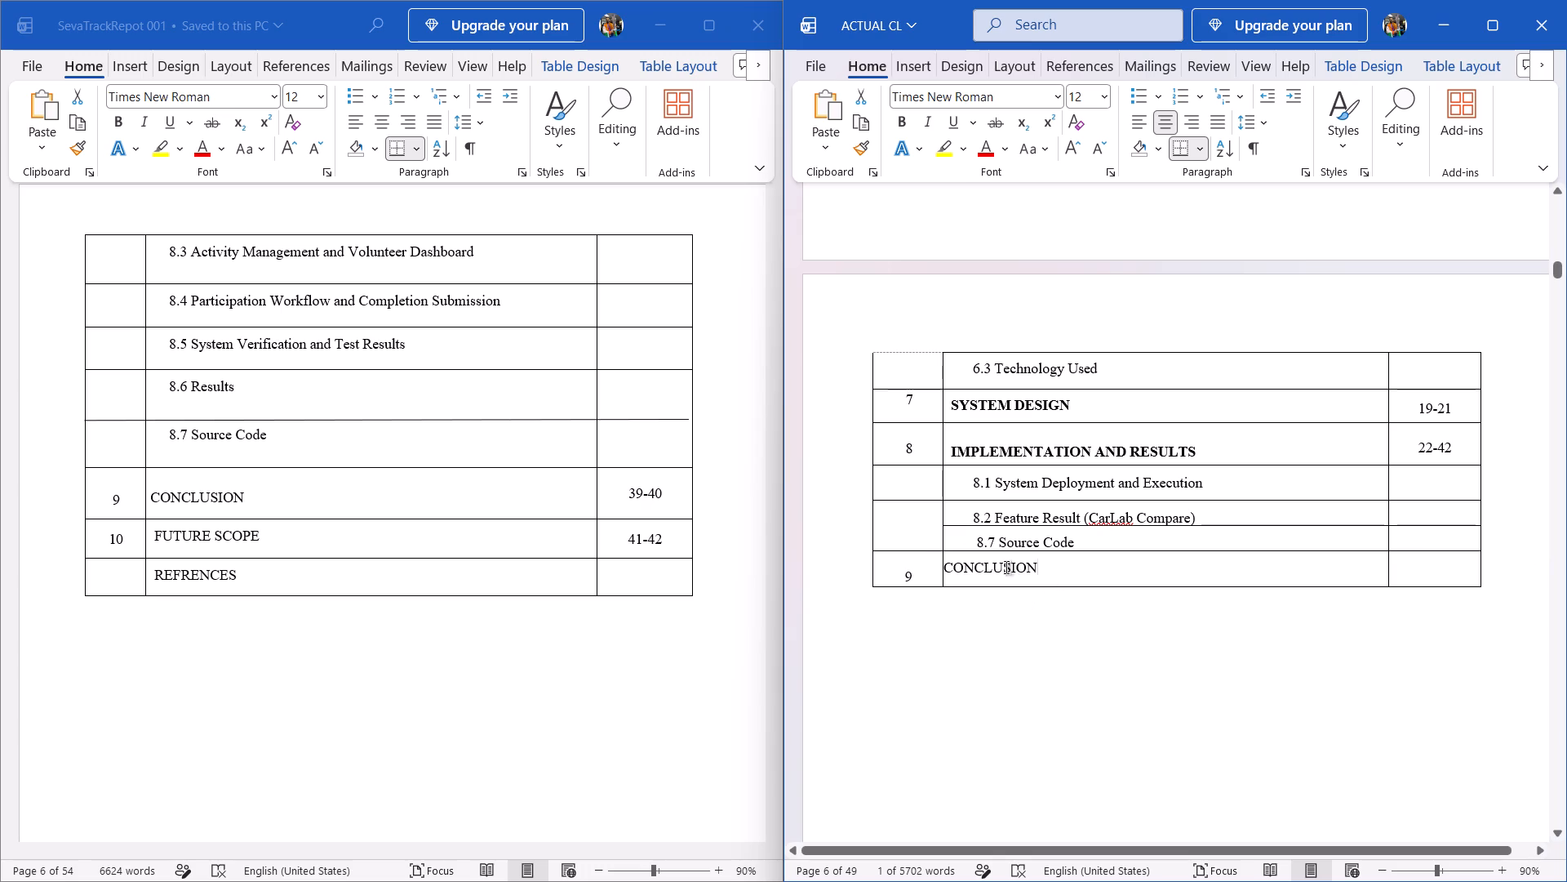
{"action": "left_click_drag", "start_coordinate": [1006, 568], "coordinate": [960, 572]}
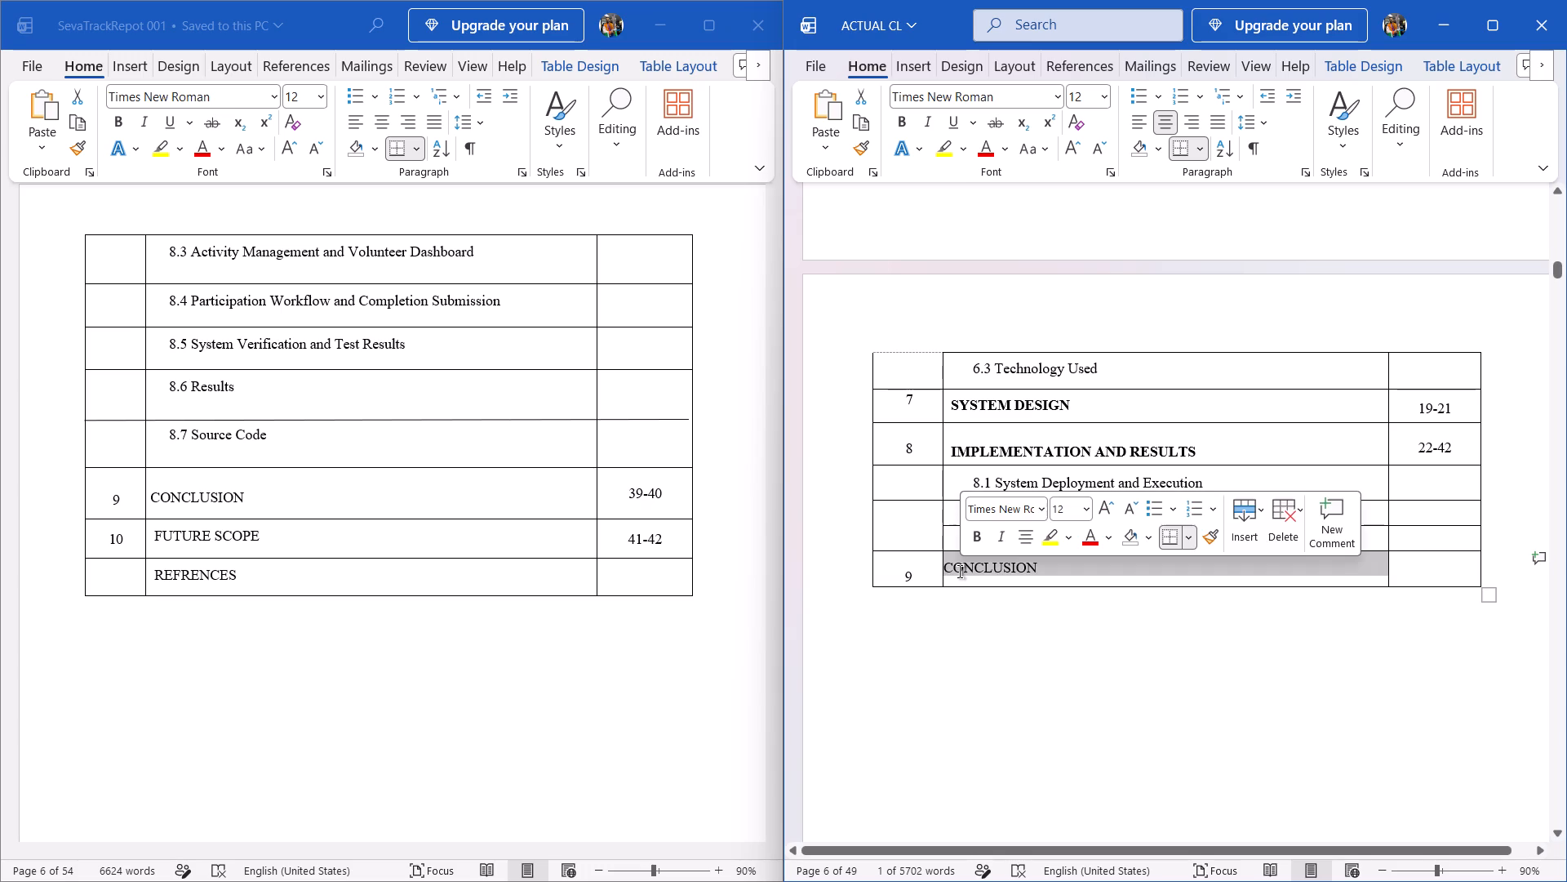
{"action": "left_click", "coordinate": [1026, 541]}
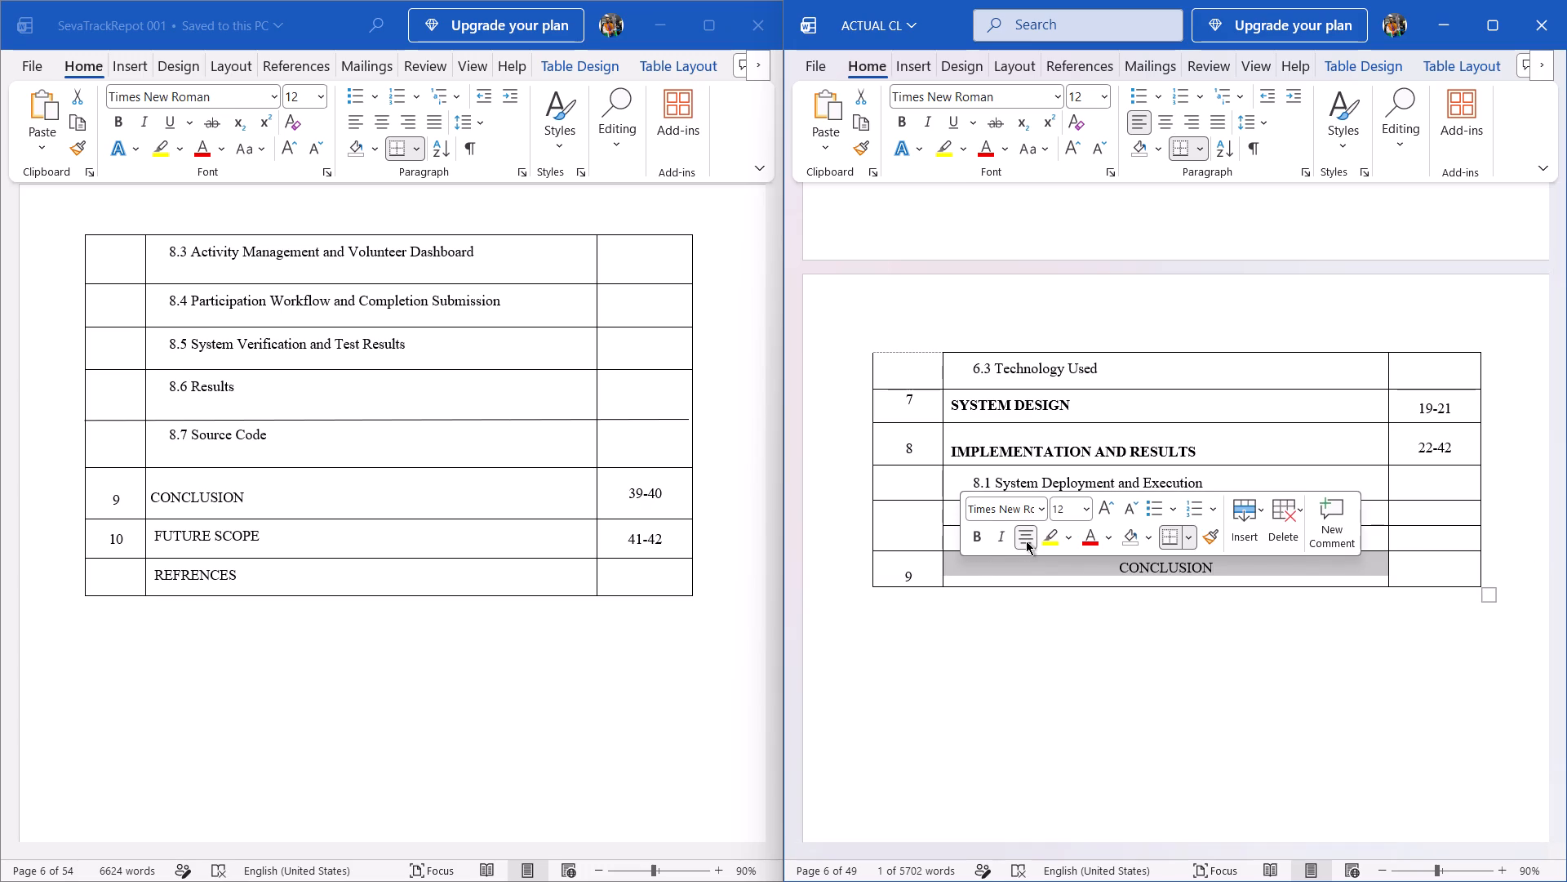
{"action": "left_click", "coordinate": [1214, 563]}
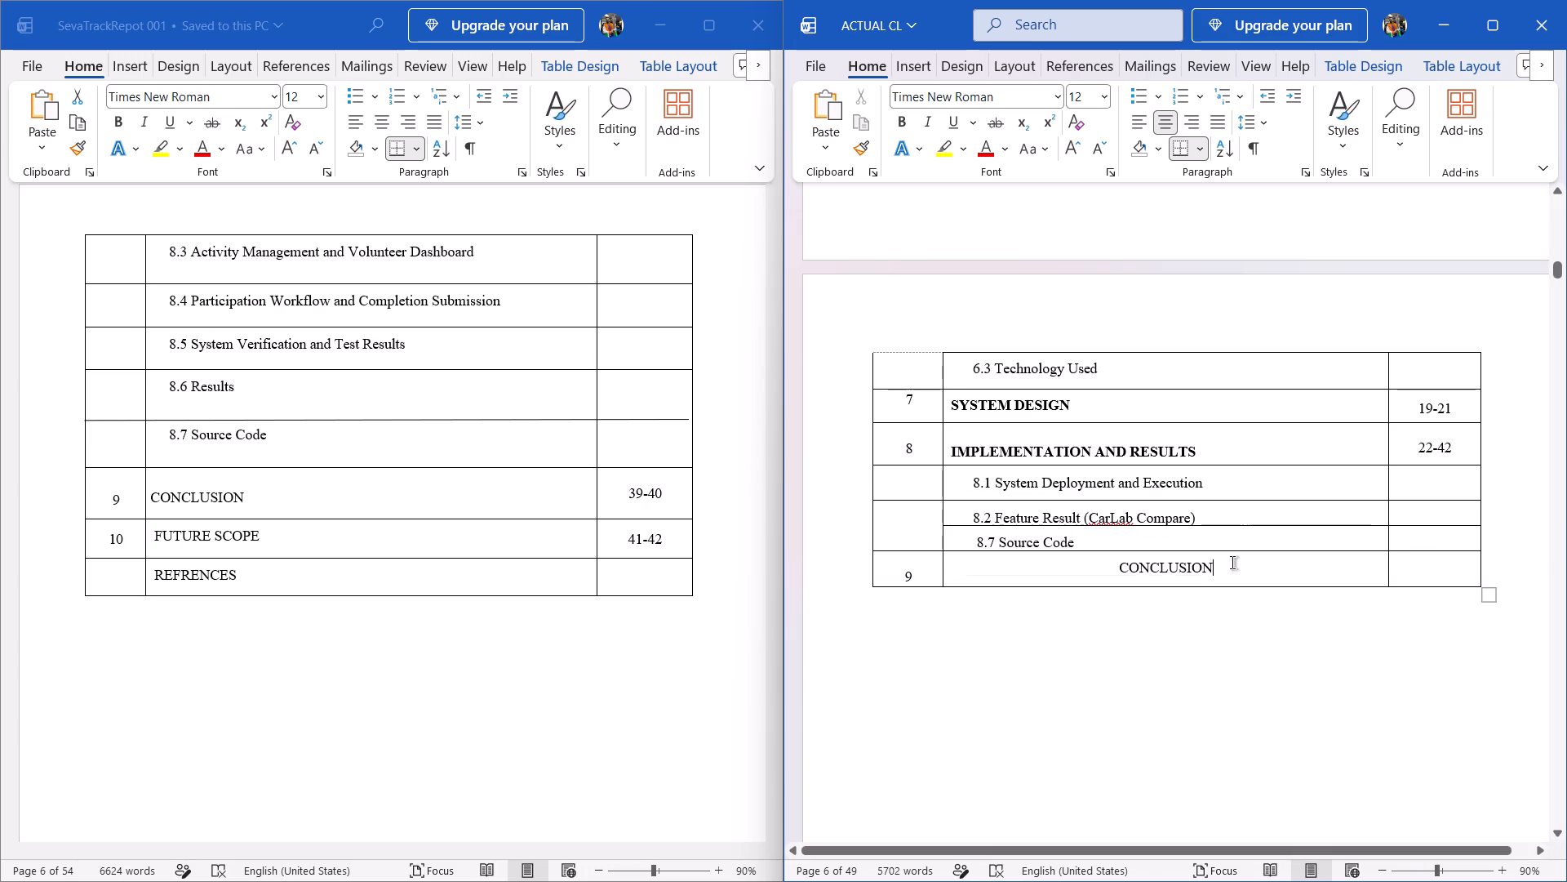
Delete the CONCLUSION title from the last row of the CARLAB Index table.
{"action": "left_click_drag", "start_coordinate": [1232, 563], "coordinate": [1112, 581]}
{"action": "key", "text": "BackSpace"}
{"action": "key", "text": "BackSpace"}
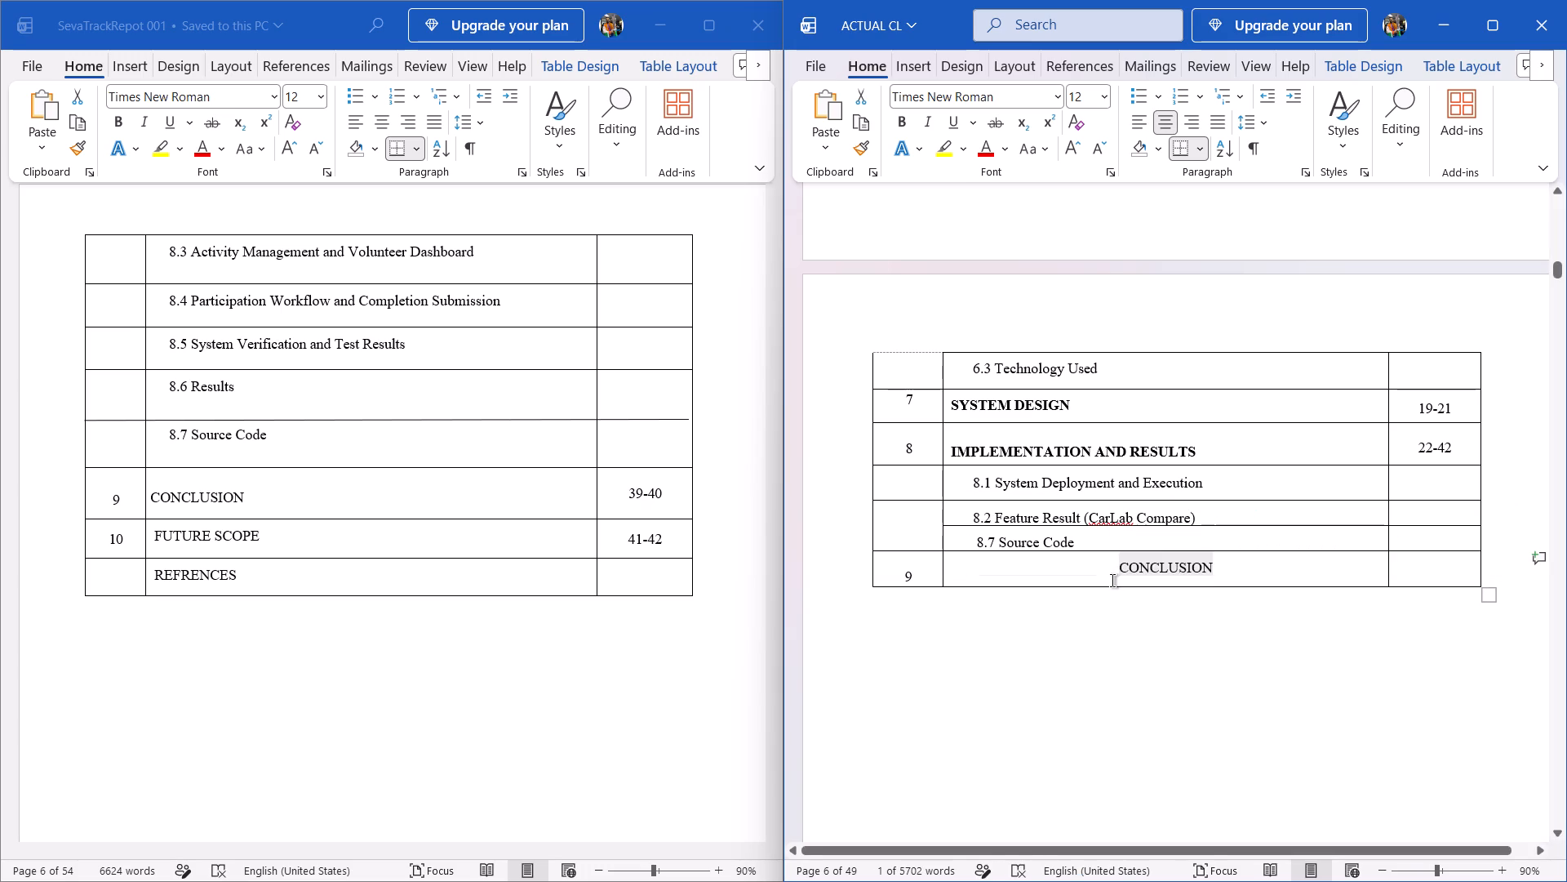
{"action": "key", "text": "BackSpace"}
Delete the 9 and its extra line break from the number cell of the last Index row.
{"action": "key", "text": "Left"}
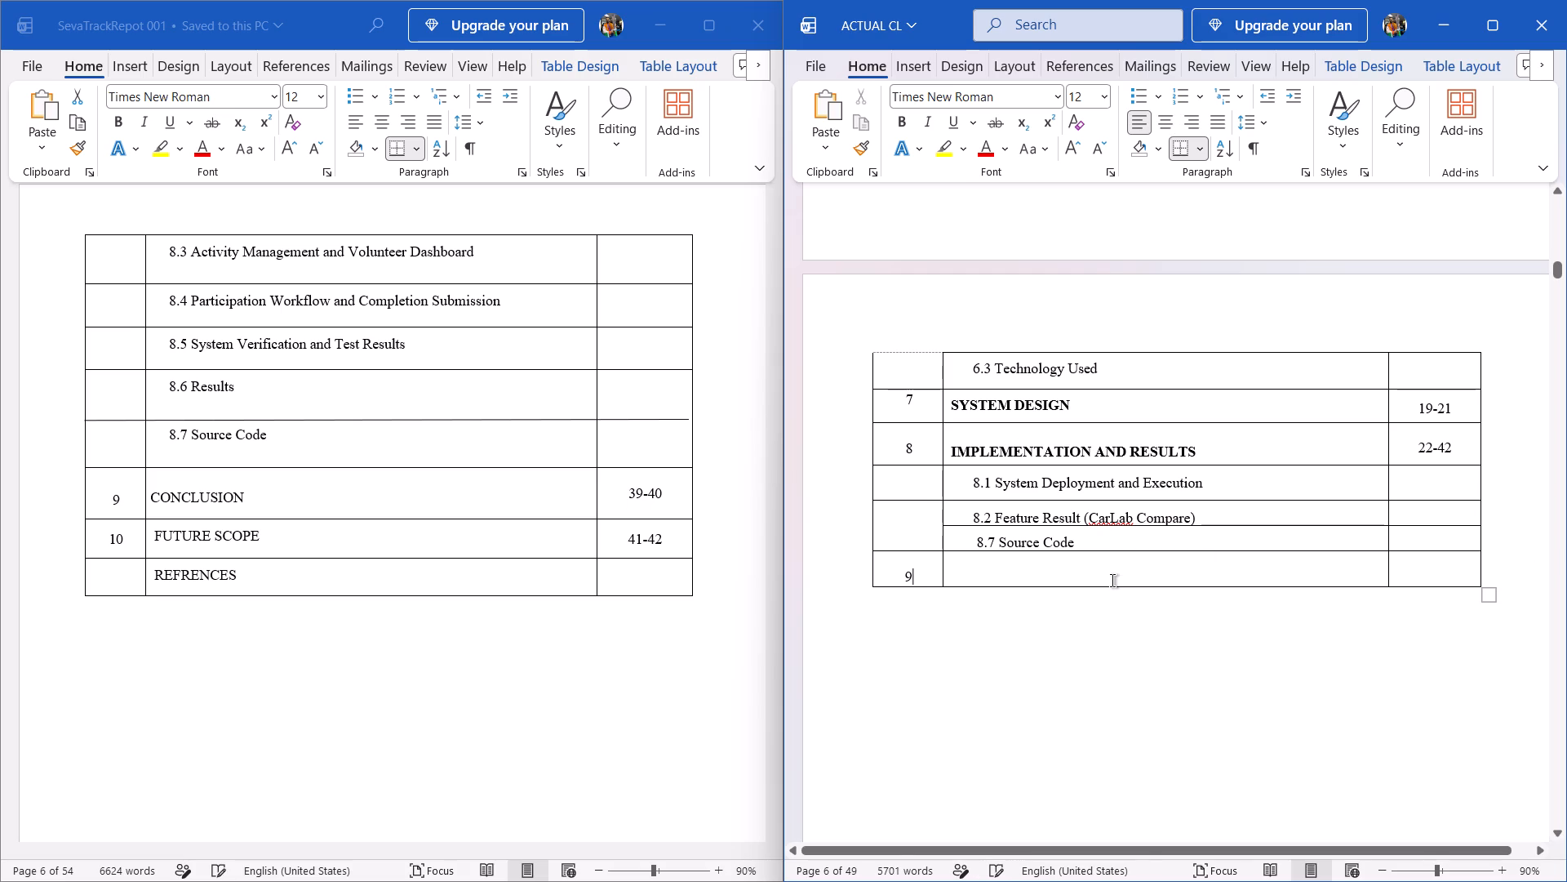
{"action": "key", "text": "BackSpace"}
{"action": "key", "text": "BackSpace"}
{"action": "key", "text": "BackSpace"}
{"action": "key", "text": "BackSpace"}
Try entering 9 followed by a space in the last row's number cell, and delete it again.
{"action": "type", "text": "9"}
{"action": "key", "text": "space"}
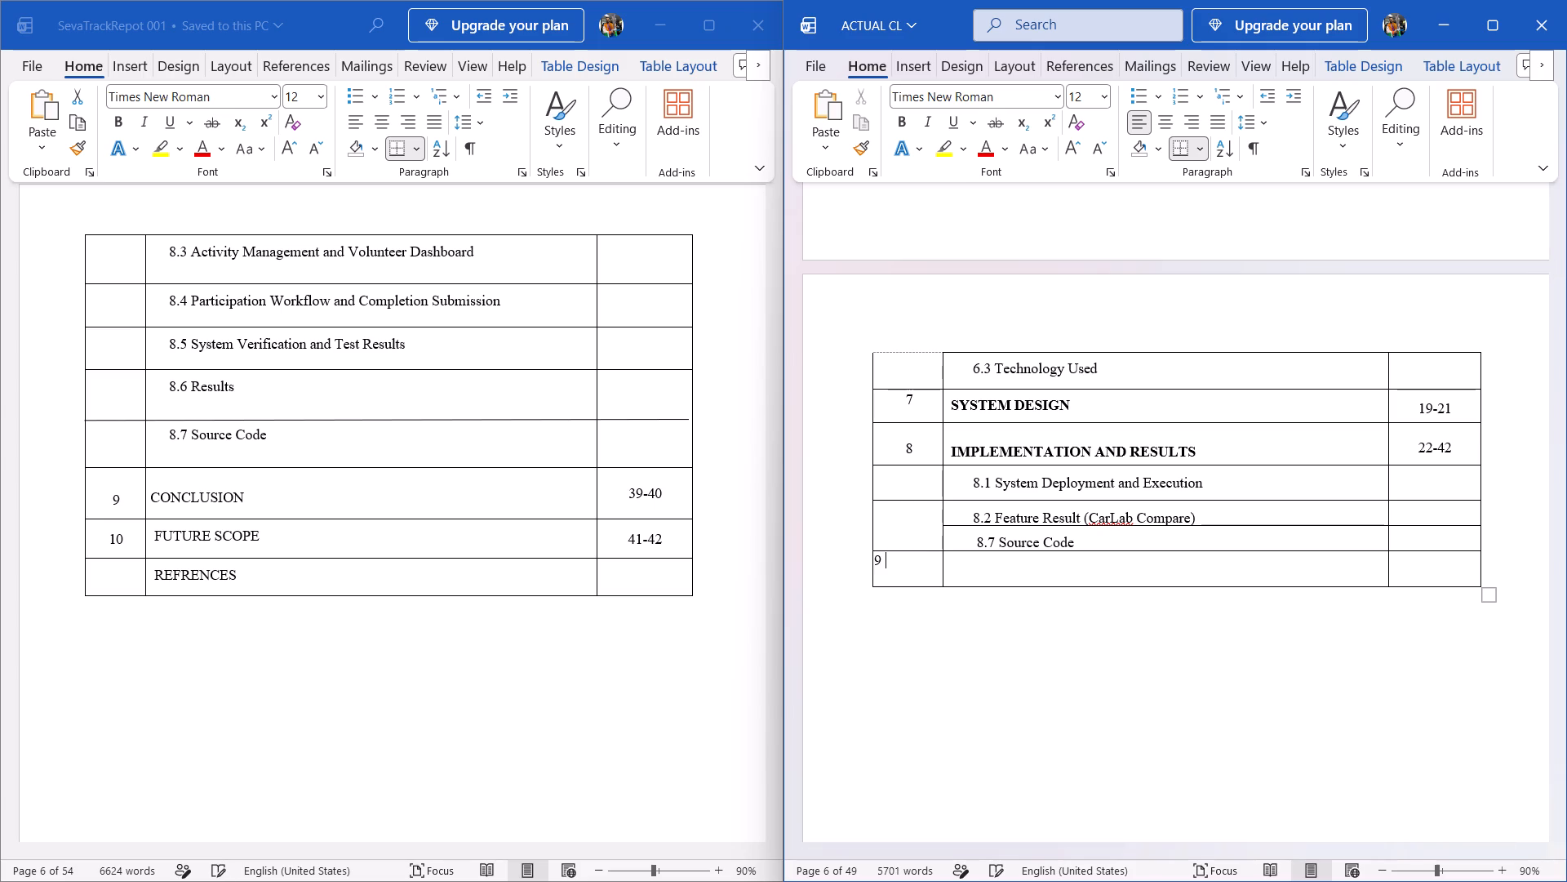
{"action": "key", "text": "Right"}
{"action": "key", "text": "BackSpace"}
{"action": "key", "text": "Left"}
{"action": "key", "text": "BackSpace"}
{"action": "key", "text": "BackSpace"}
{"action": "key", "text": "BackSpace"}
Save the CARLAB report.
{"action": "scroll", "coordinate": [646, 688], "scroll_direction": "down", "scroll_amount": 3}
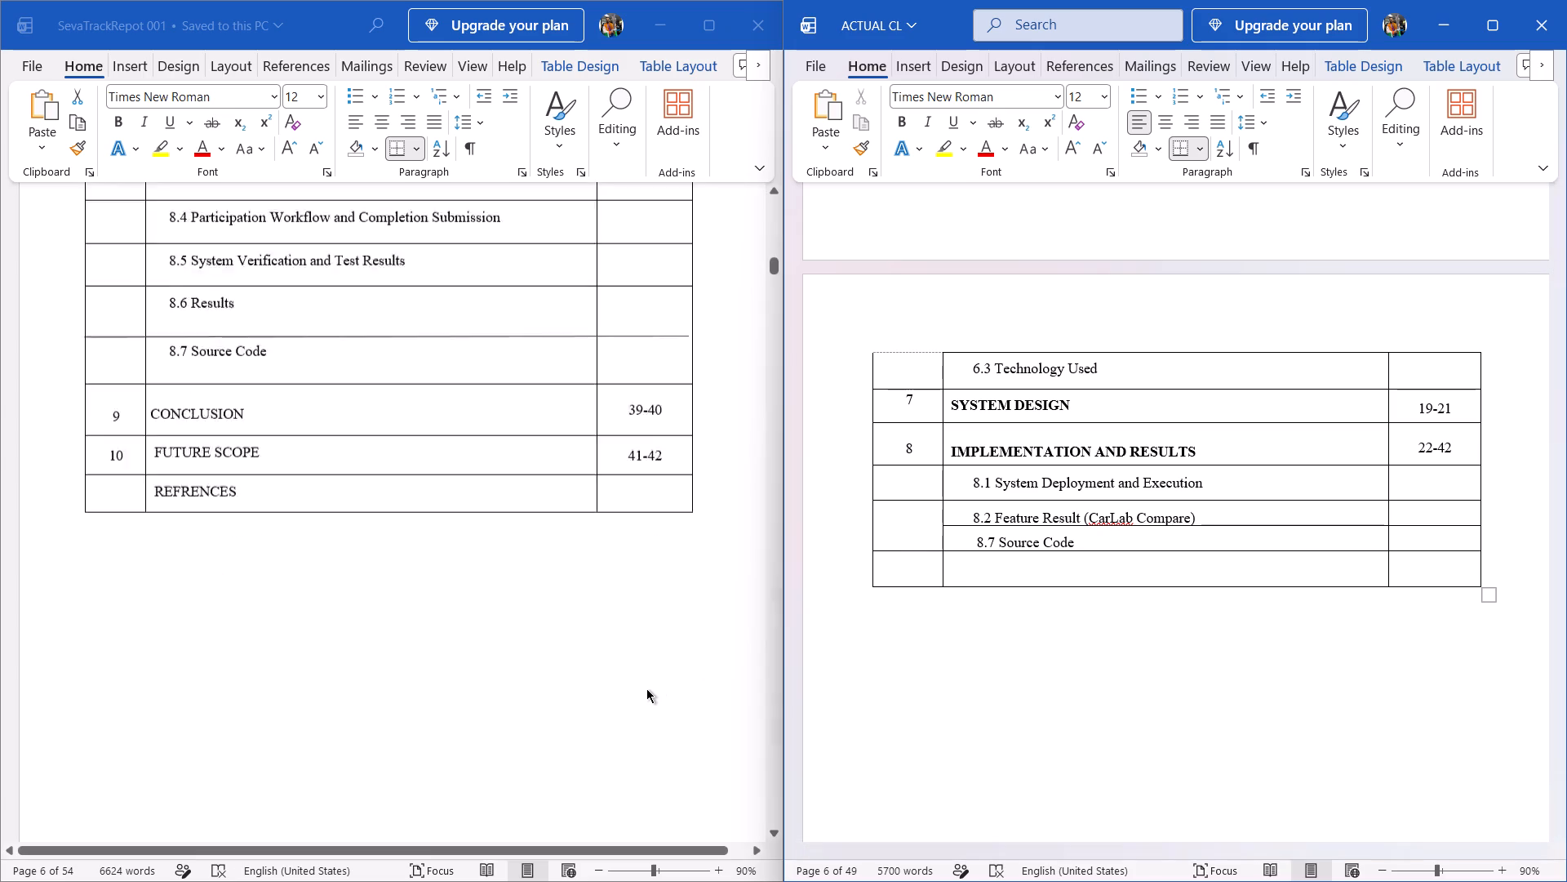
{"action": "scroll", "coordinate": [646, 688], "scroll_direction": "down", "scroll_amount": 16}
{"action": "scroll", "coordinate": [646, 688], "scroll_direction": "up", "scroll_amount": 1}
{"action": "scroll", "coordinate": [646, 688], "scroll_direction": "down", "scroll_amount": 1}
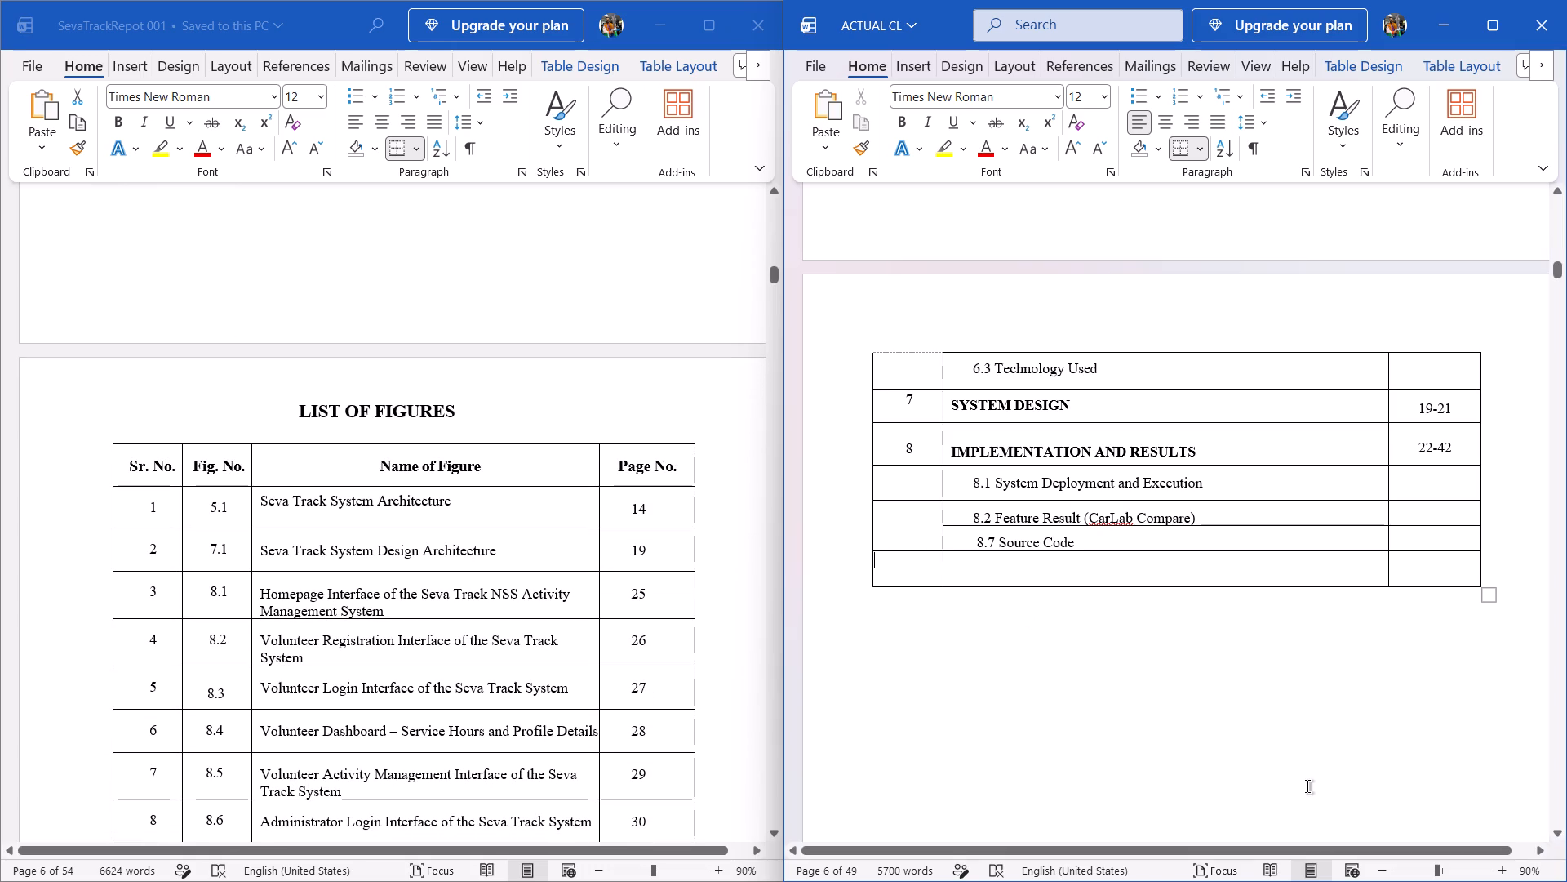
{"action": "scroll", "coordinate": [1307, 786], "scroll_direction": "down", "scroll_amount": 20}
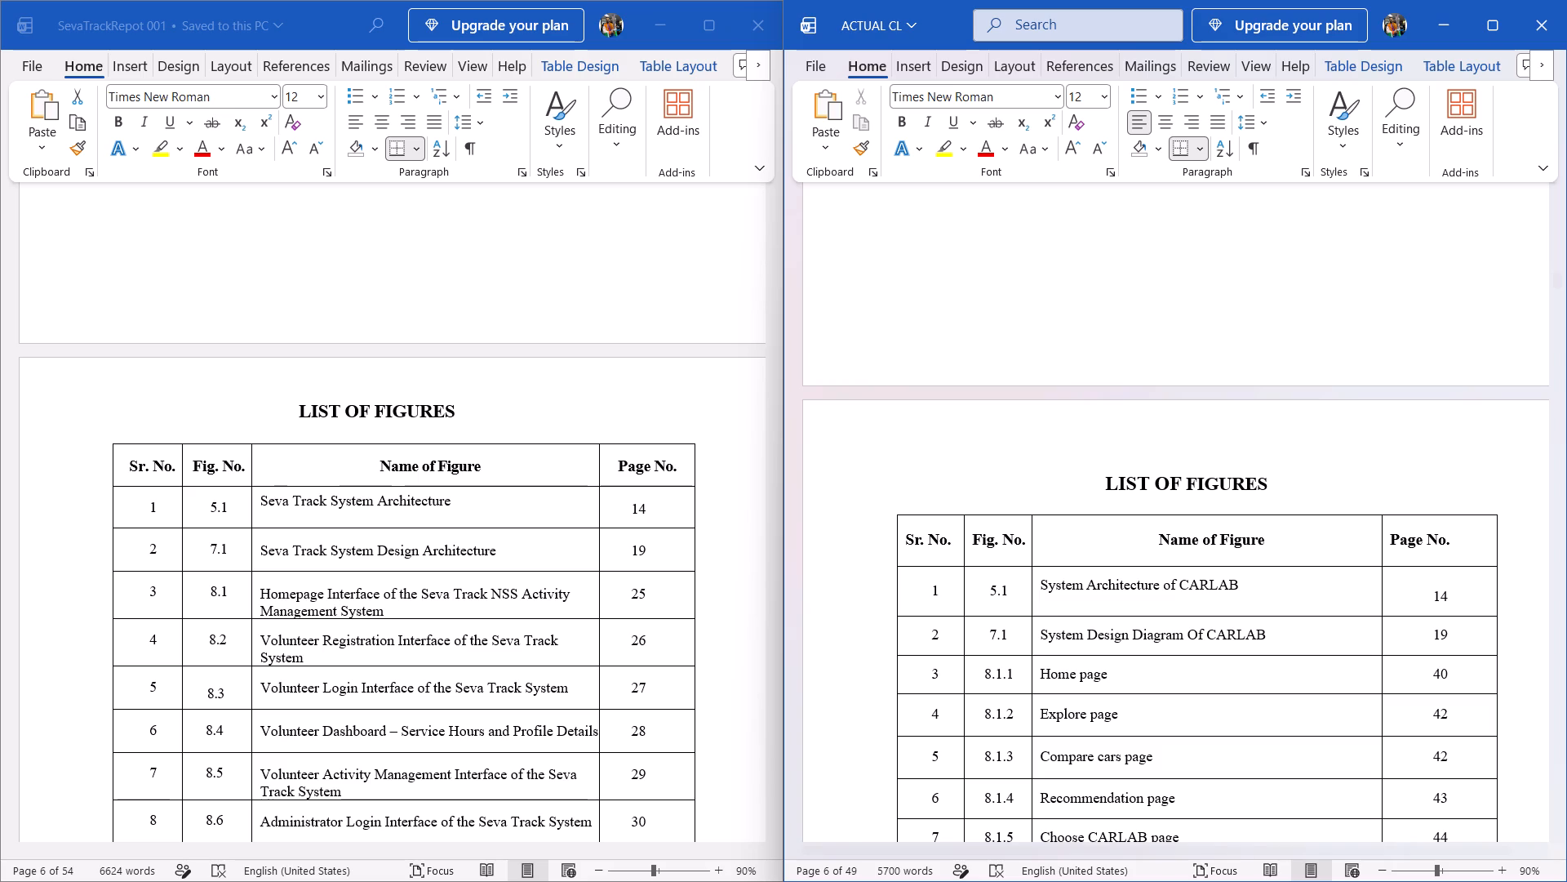
{"action": "left_click", "coordinate": [1178, 488]}
{"action": "key", "text": "ctrl+s"}
{"action": "key", "text": "ctrl+s"}
{"action": "key", "text": "ctrl+s"}
{"action": "key", "text": "ctrl+s"}
{"action": "key", "text": "ctrl+s"}
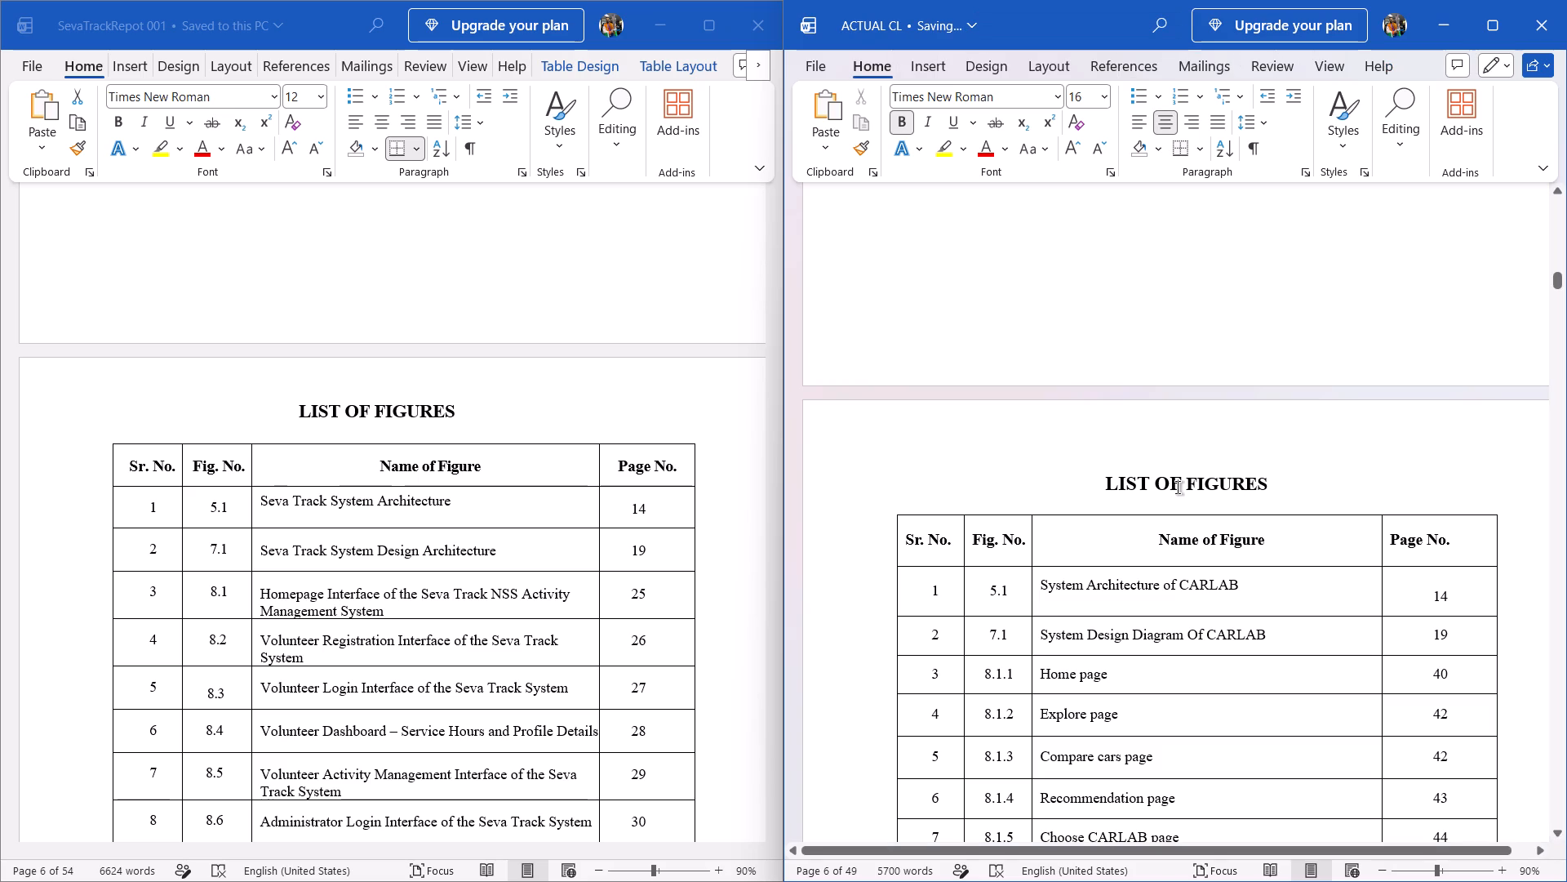
Examine the SevaTrack reference report from its List of Figures through the Chapter 02 Literature Review page.
{"action": "scroll", "coordinate": [700, 425], "scroll_direction": "down", "scroll_amount": 20}
{"action": "scroll", "coordinate": [700, 425], "scroll_direction": "down", "scroll_amount": 20}
{"action": "scroll", "coordinate": [700, 425], "scroll_direction": "down", "scroll_amount": 20}
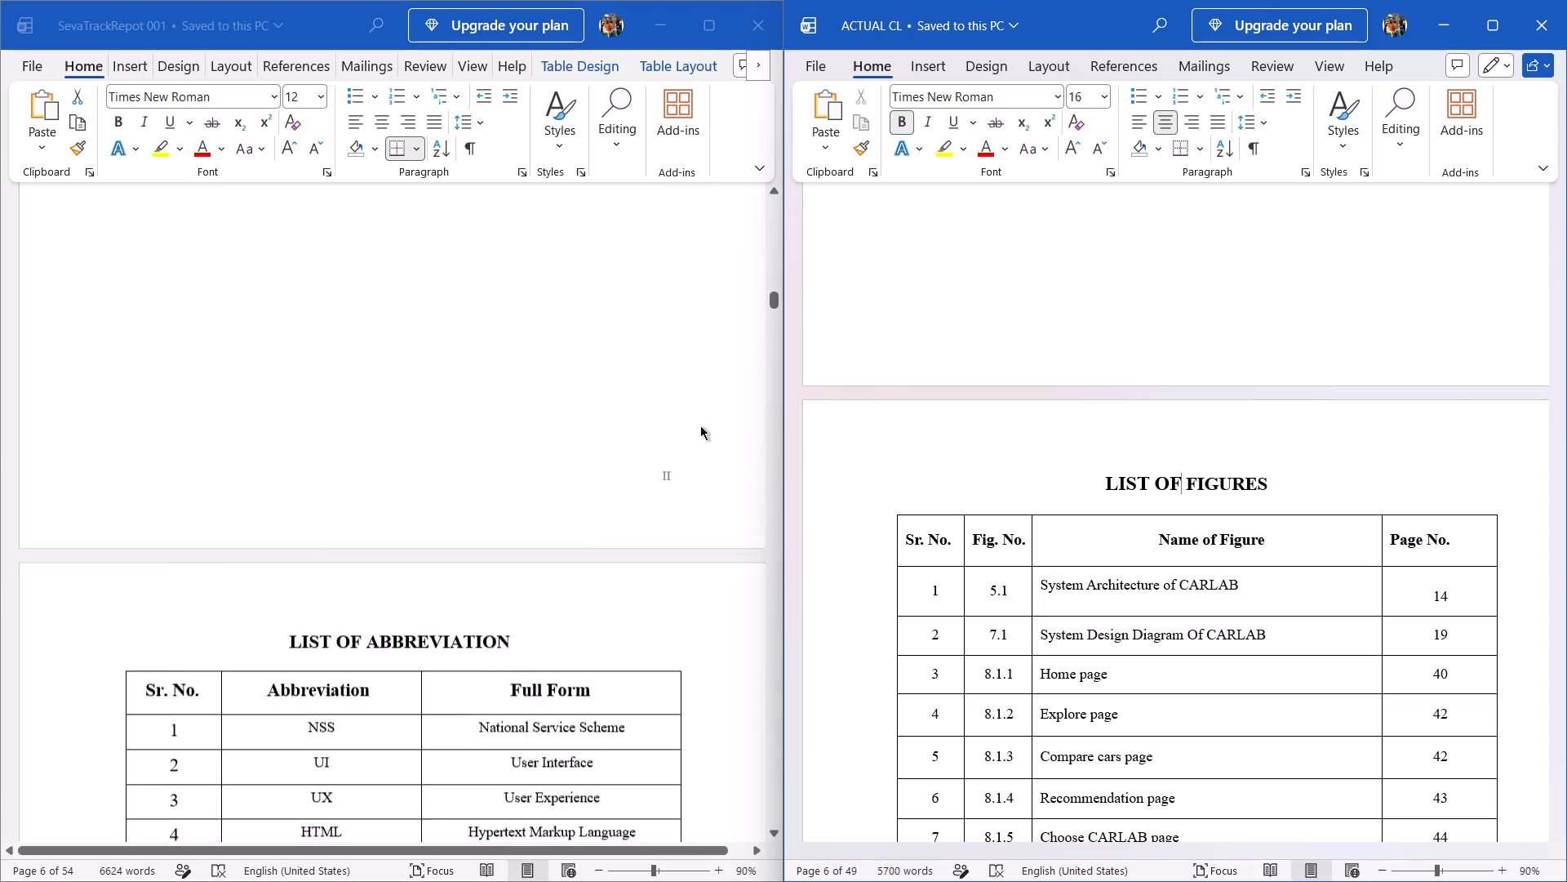
{"action": "scroll", "coordinate": [700, 425], "scroll_direction": "down", "scroll_amount": 20}
{"action": "scroll", "coordinate": [700, 425], "scroll_direction": "down", "scroll_amount": 20}
{"action": "scroll", "coordinate": [700, 425], "scroll_direction": "down", "scroll_amount": 20}
{"action": "scroll", "coordinate": [700, 425], "scroll_direction": "down", "scroll_amount": 1}
{"action": "scroll", "coordinate": [700, 425], "scroll_direction": "up", "scroll_amount": 2}
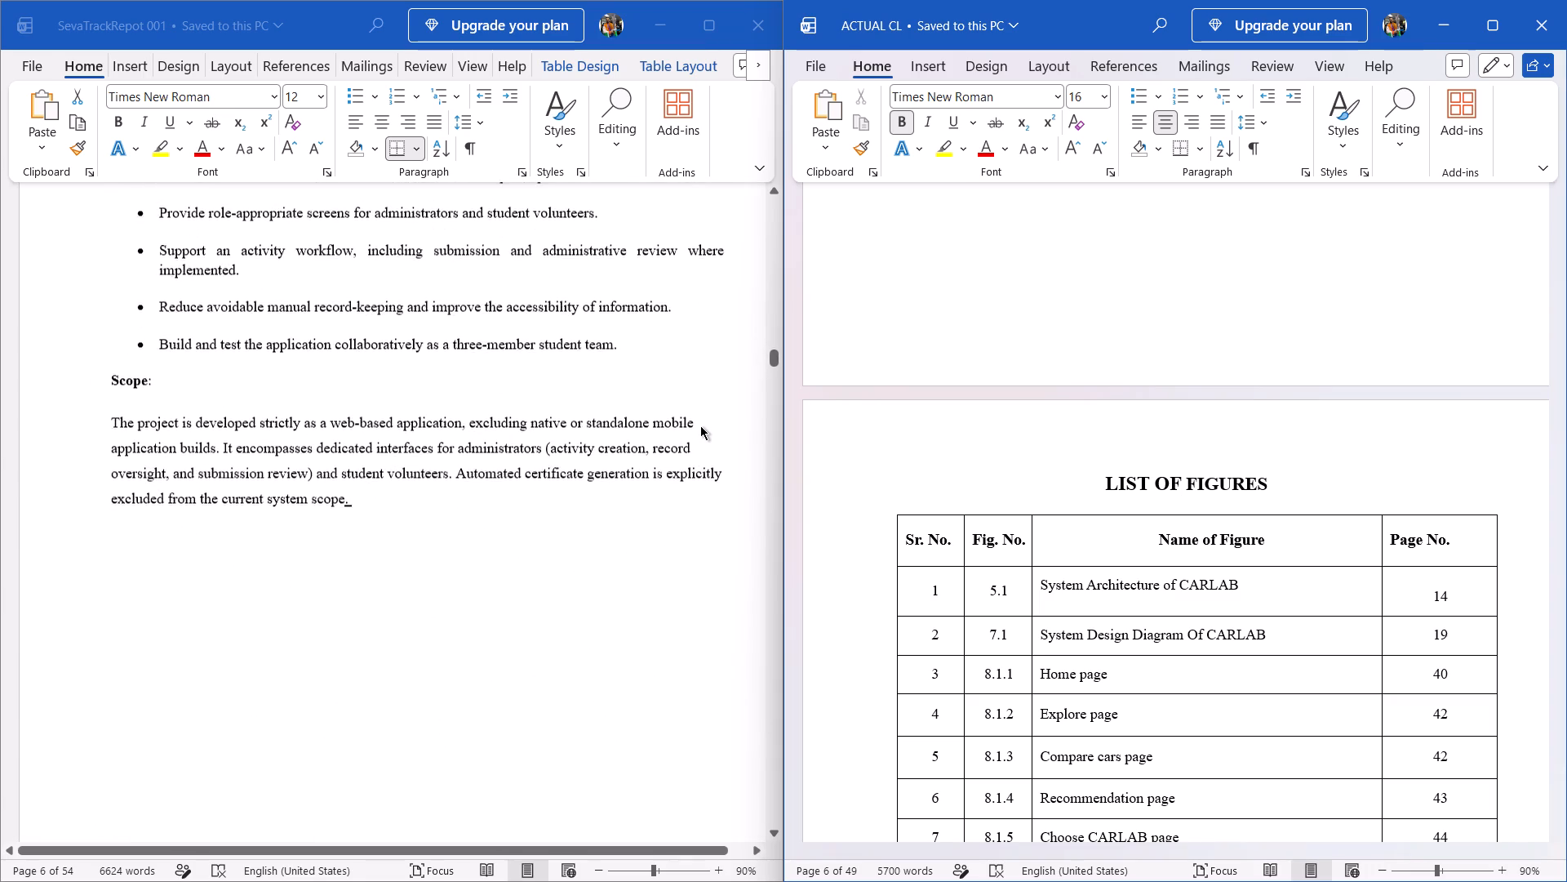
{"action": "scroll", "coordinate": [700, 425], "scroll_direction": "up", "scroll_amount": 3}
{"action": "scroll", "coordinate": [700, 425], "scroll_direction": "down", "scroll_amount": 12}
{"action": "scroll", "coordinate": [700, 425], "scroll_direction": "up", "scroll_amount": 1}
{"action": "scroll", "coordinate": [700, 425], "scroll_direction": "down", "scroll_amount": 20}
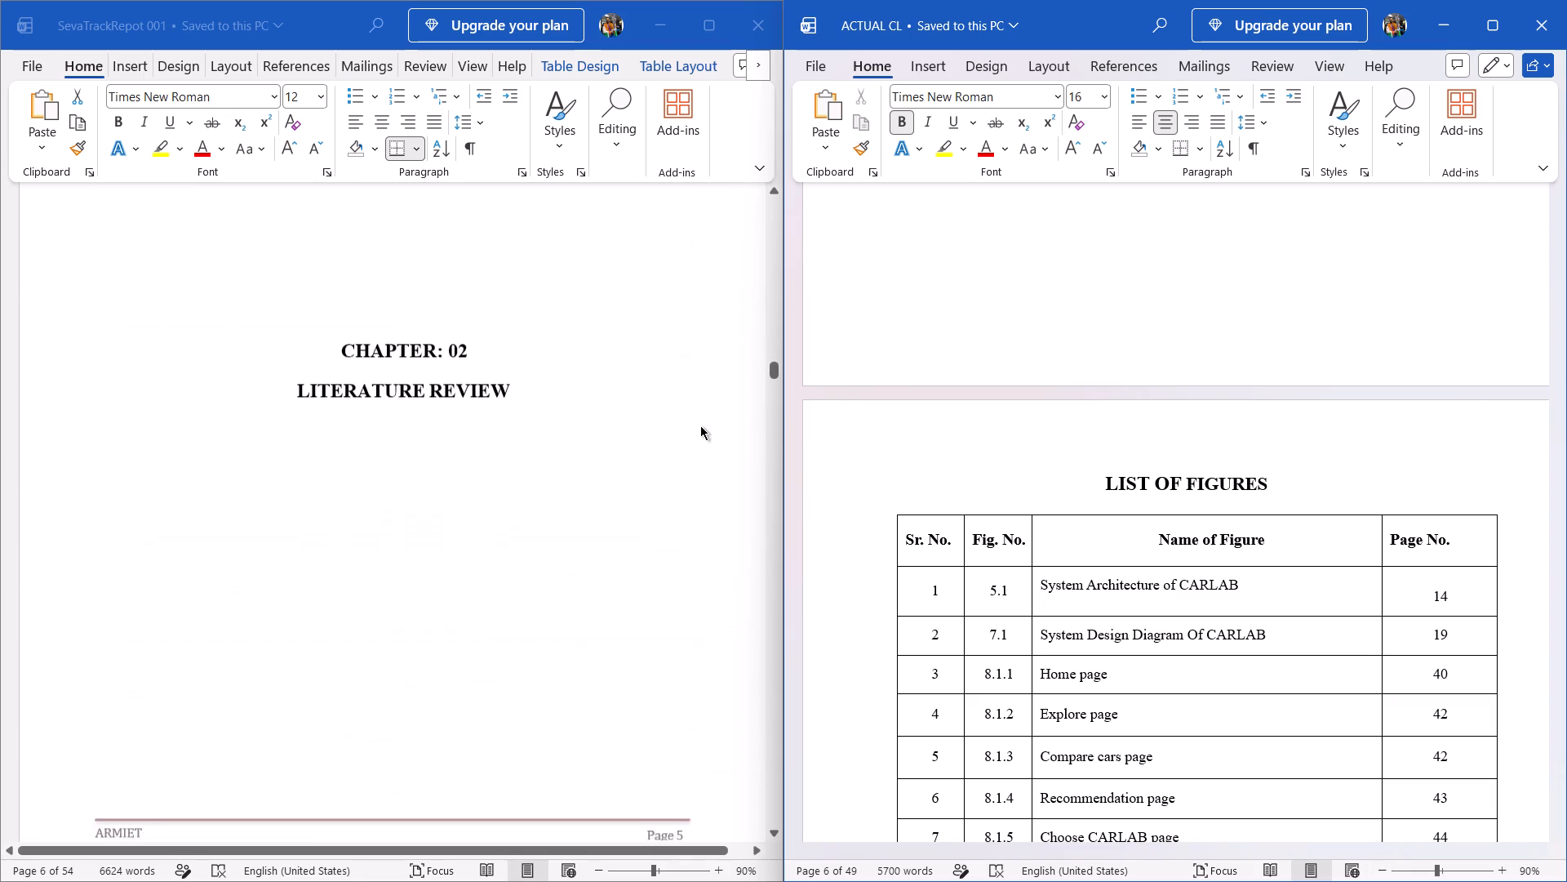
{"action": "scroll", "coordinate": [700, 425], "scroll_direction": "down", "scroll_amount": 6}
{"action": "scroll", "coordinate": [700, 425], "scroll_direction": "up", "scroll_amount": 1}
{"action": "scroll", "coordinate": [700, 425], "scroll_direction": "down", "scroll_amount": 10}
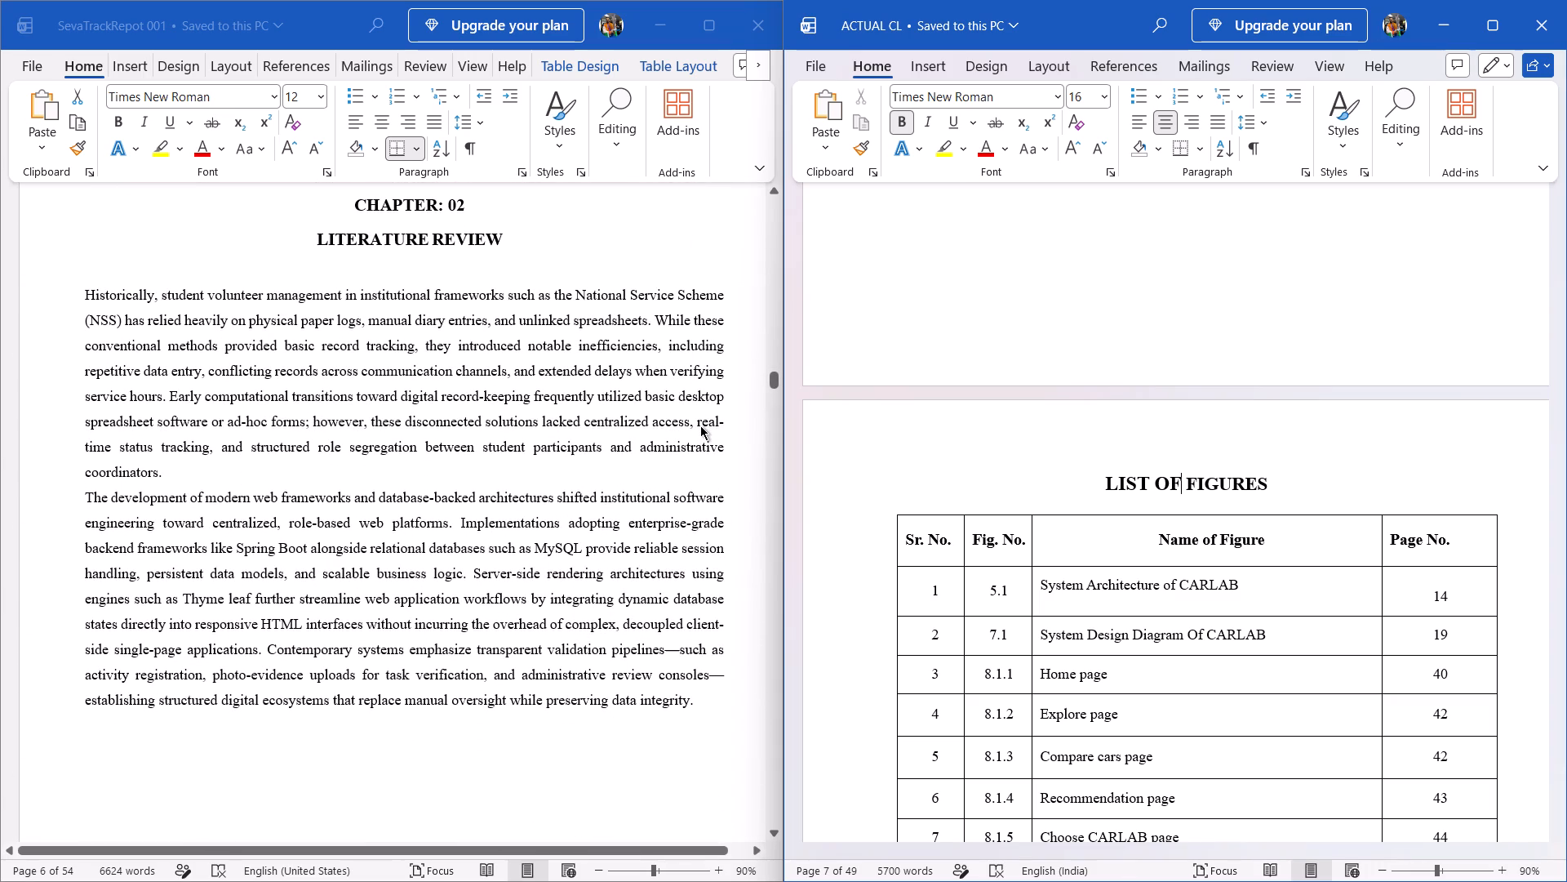
Review the CARLAB report from the Chapter 01 Introduction through the Chapter 02 Literature Review text.
{"action": "scroll", "coordinate": [1202, 604], "scroll_direction": "down", "scroll_amount": 20}
{"action": "scroll", "coordinate": [1202, 604], "scroll_direction": "down", "scroll_amount": 20}
{"action": "scroll", "coordinate": [1202, 604], "scroll_direction": "down", "scroll_amount": 20}
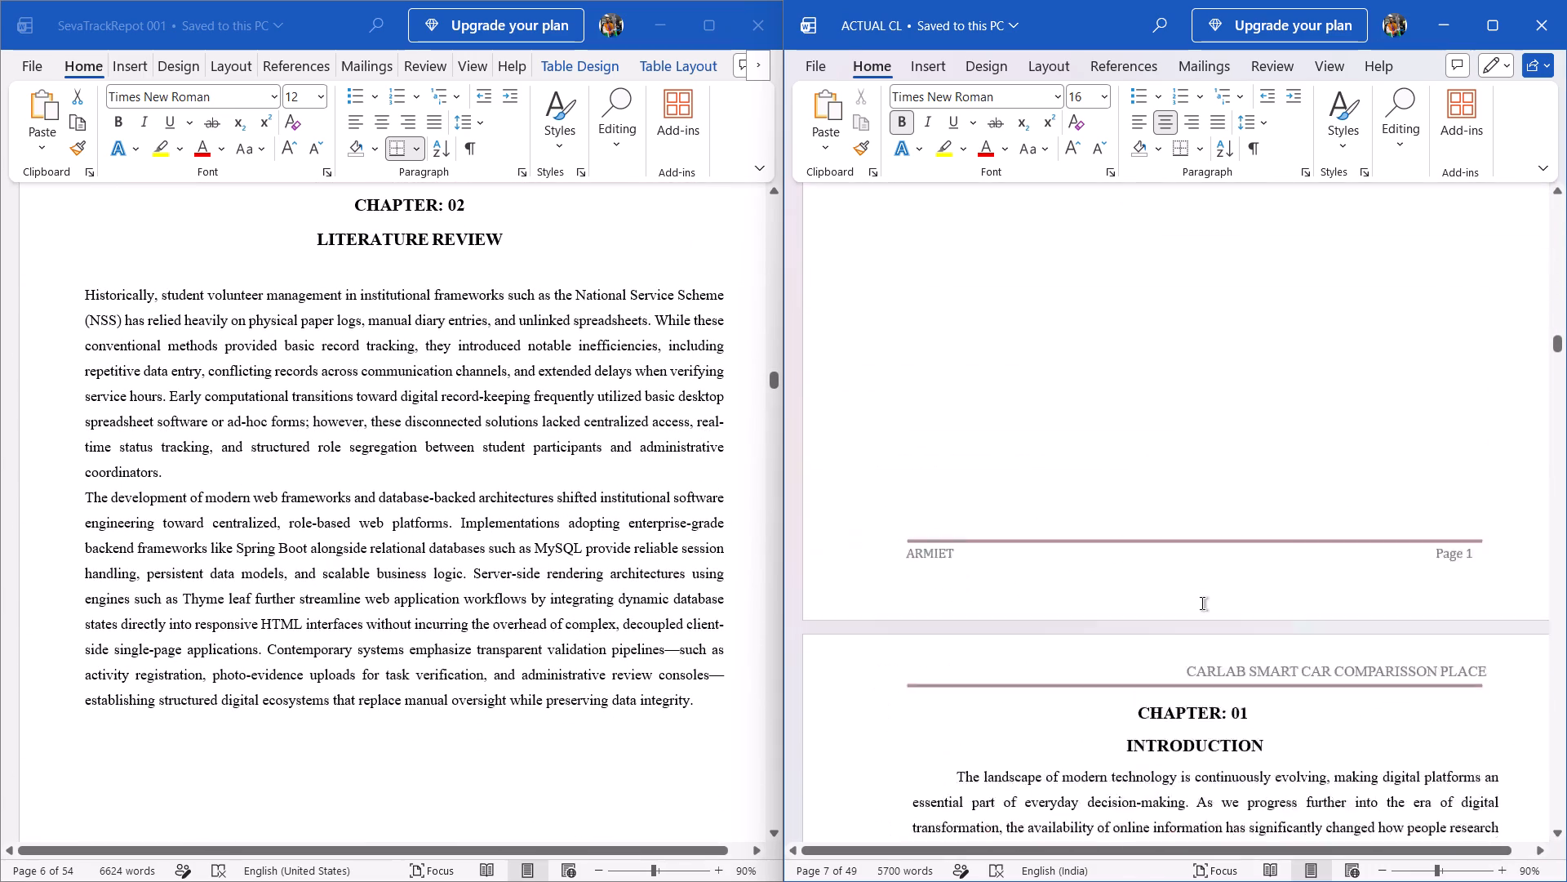
{"action": "scroll", "coordinate": [1202, 604], "scroll_direction": "down", "scroll_amount": 20}
{"action": "scroll", "coordinate": [1202, 604], "scroll_direction": "down", "scroll_amount": 17}
{"action": "scroll", "coordinate": [1202, 604], "scroll_direction": "up", "scroll_amount": 20}
{"action": "scroll", "coordinate": [1202, 604], "scroll_direction": "up", "scroll_amount": 7}
{"action": "scroll", "coordinate": [1202, 604], "scroll_direction": "down", "scroll_amount": 1}
{"action": "scroll", "coordinate": [1202, 604], "scroll_direction": "up", "scroll_amount": 1}
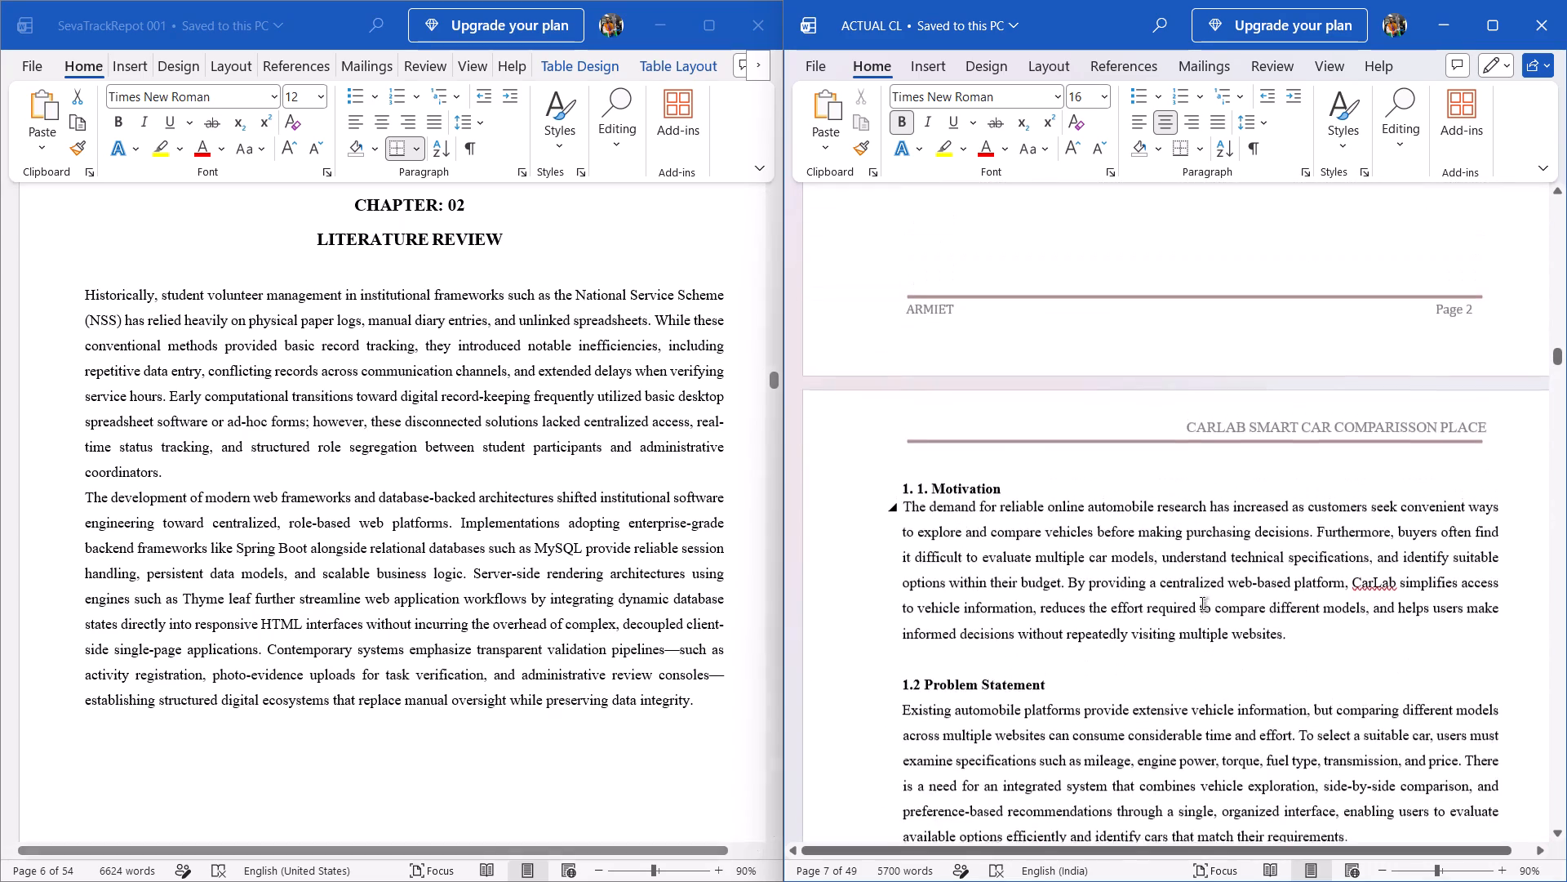
{"action": "scroll", "coordinate": [1202, 604], "scroll_direction": "down", "scroll_amount": 20}
{"action": "scroll", "coordinate": [1202, 604], "scroll_direction": "down", "scroll_amount": 17}
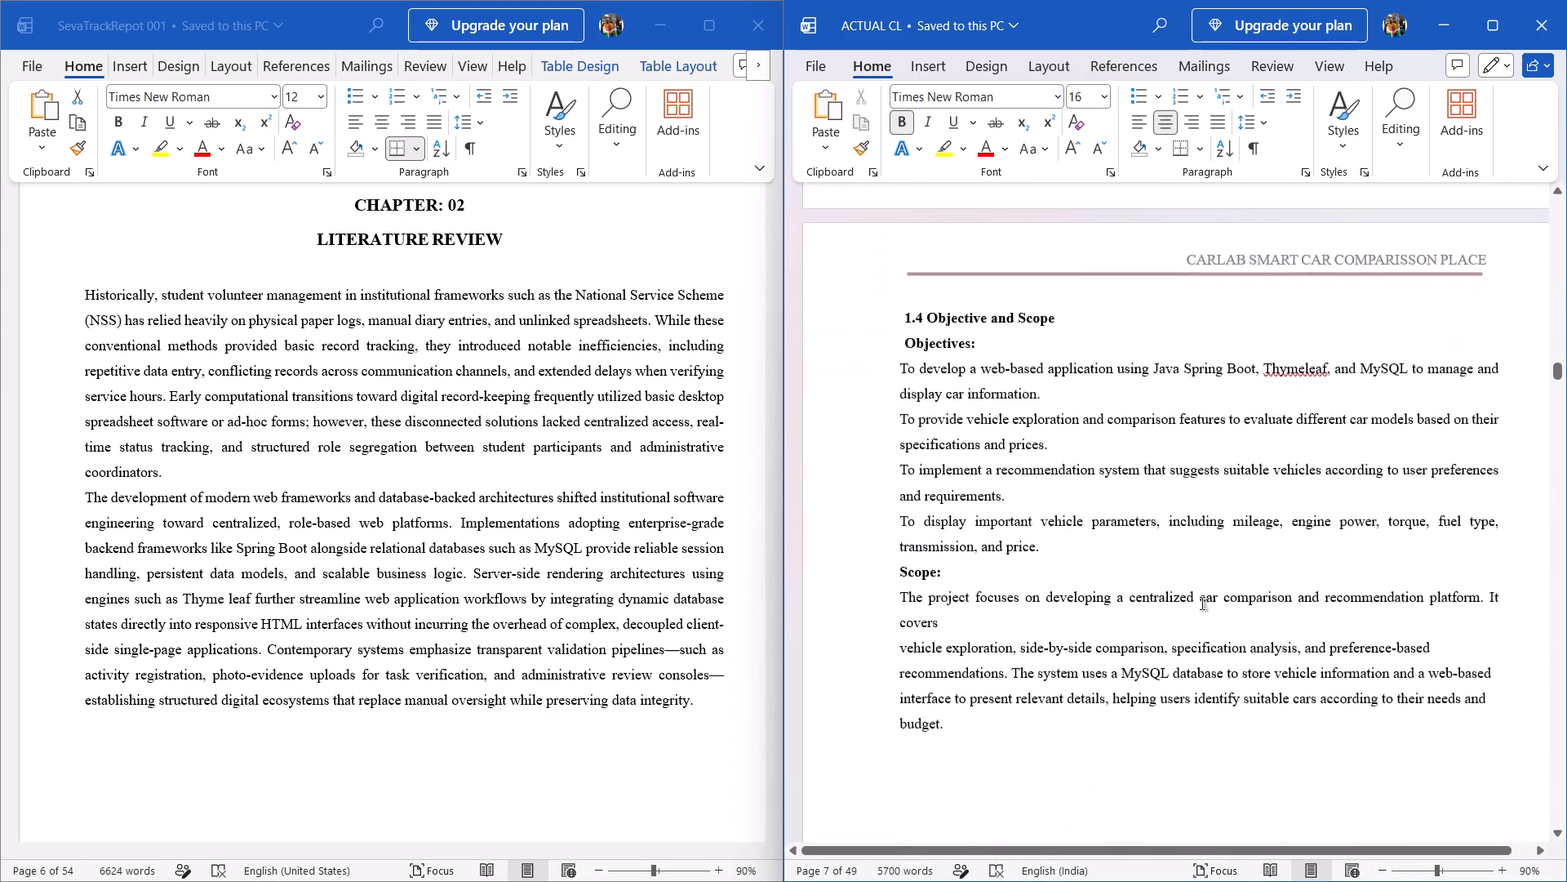
{"action": "scroll", "coordinate": [1202, 604], "scroll_direction": "down", "scroll_amount": 20}
{"action": "scroll", "coordinate": [1202, 604], "scroll_direction": "down", "scroll_amount": 14}
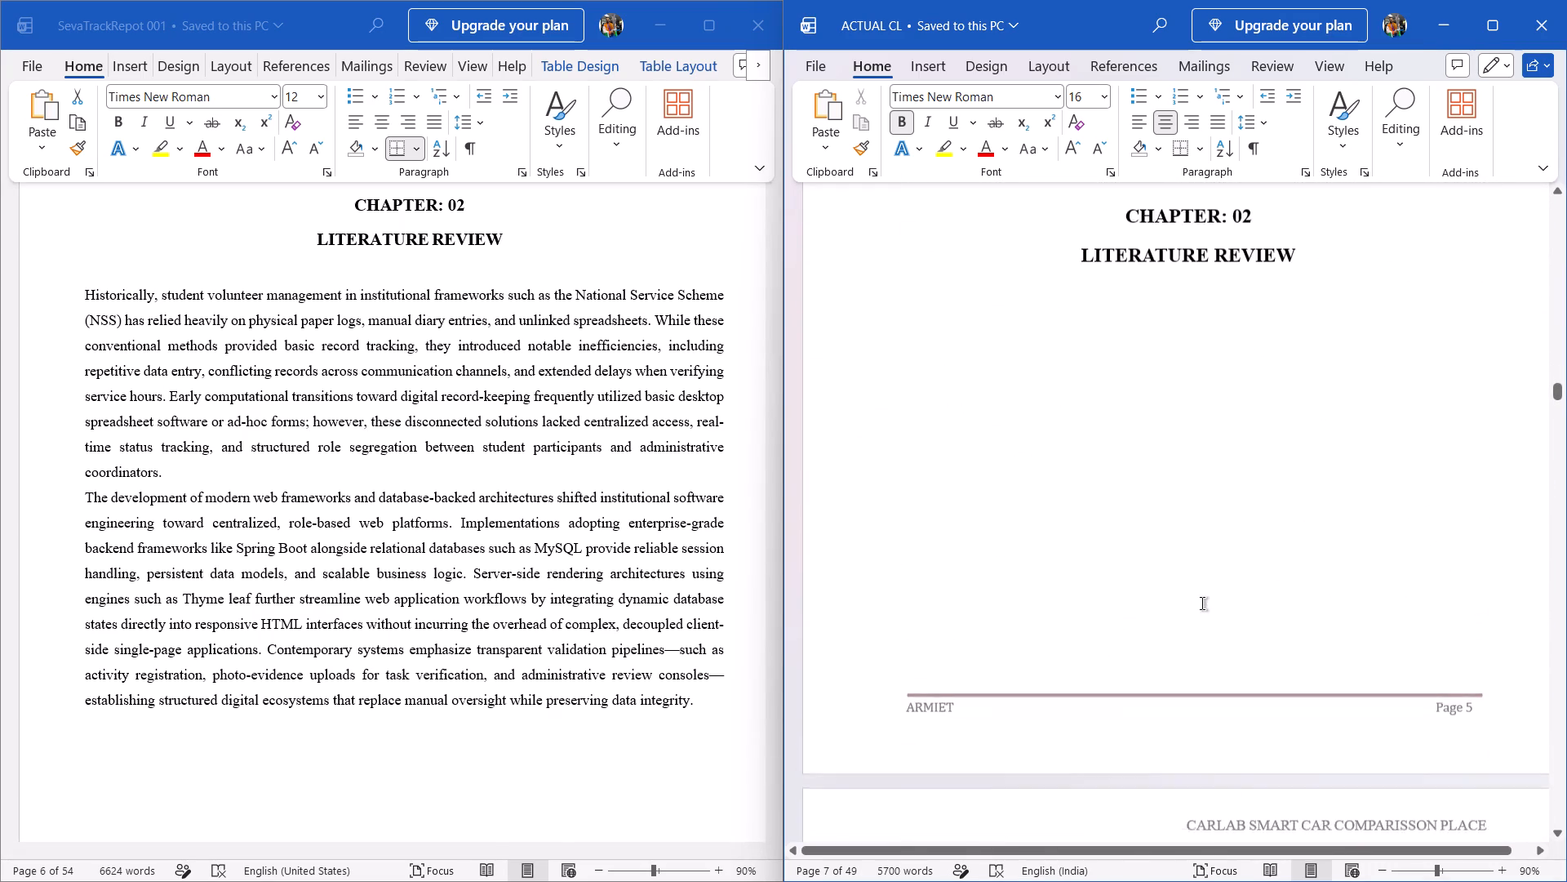
{"action": "scroll", "coordinate": [1202, 604], "scroll_direction": "down", "scroll_amount": 14}
{"action": "scroll", "coordinate": [1202, 604], "scroll_direction": "up", "scroll_amount": 8}
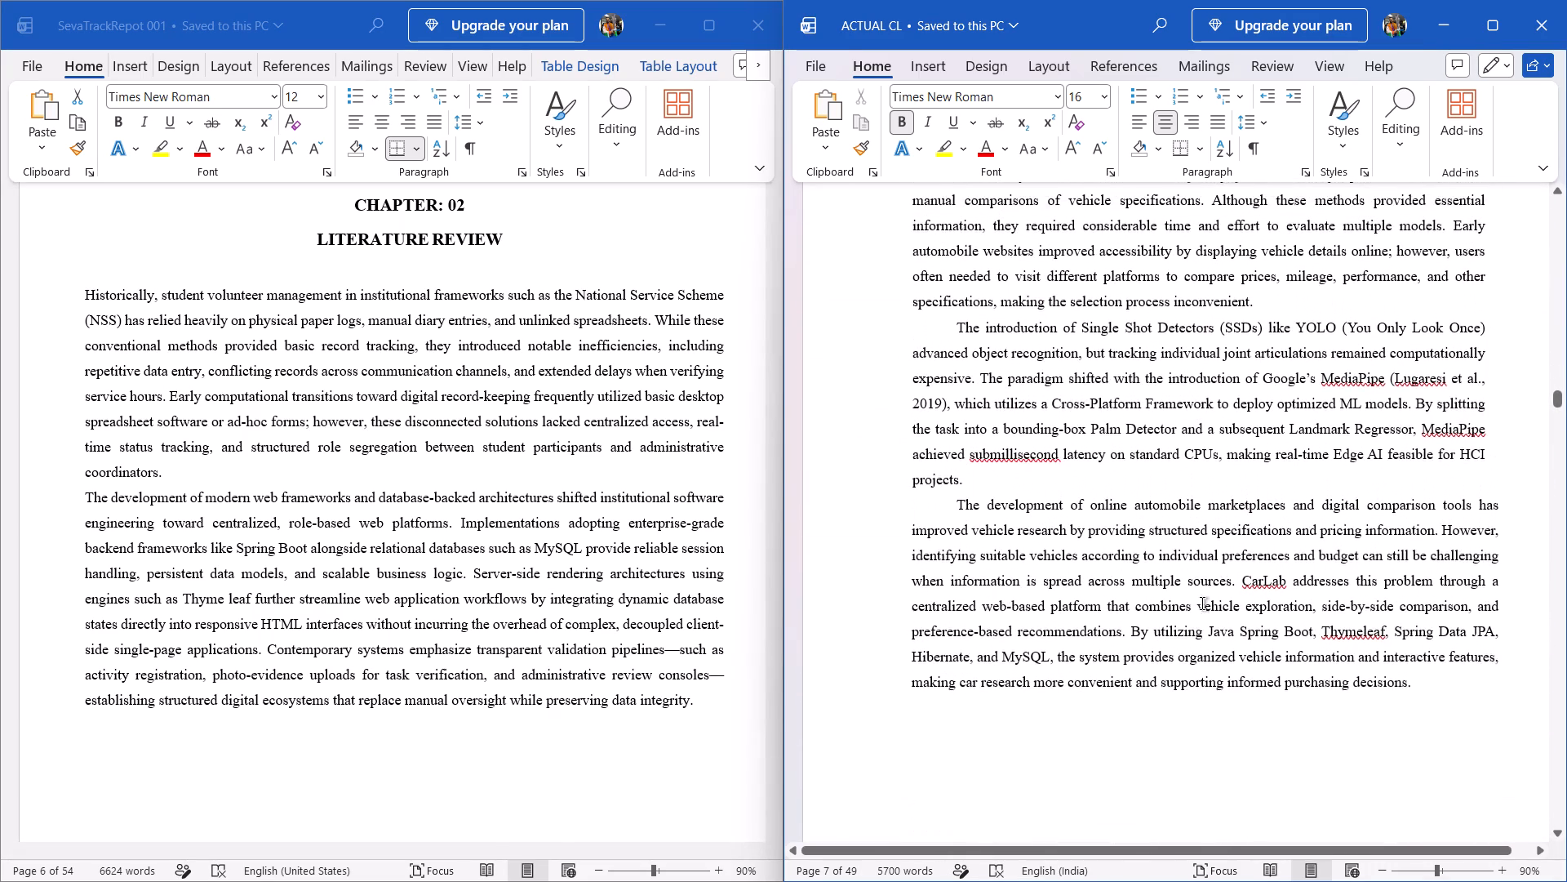
{"action": "scroll", "coordinate": [1202, 604], "scroll_direction": "up", "scroll_amount": 2}
Examine the SevaTrack reference report from its Literature Review table through Chapter 05 Proposed Methodology to section 6.3 Technology Used.
{"action": "scroll", "coordinate": [619, 645], "scroll_direction": "down", "scroll_amount": 20}
{"action": "scroll", "coordinate": [619, 645], "scroll_direction": "down", "scroll_amount": 1}
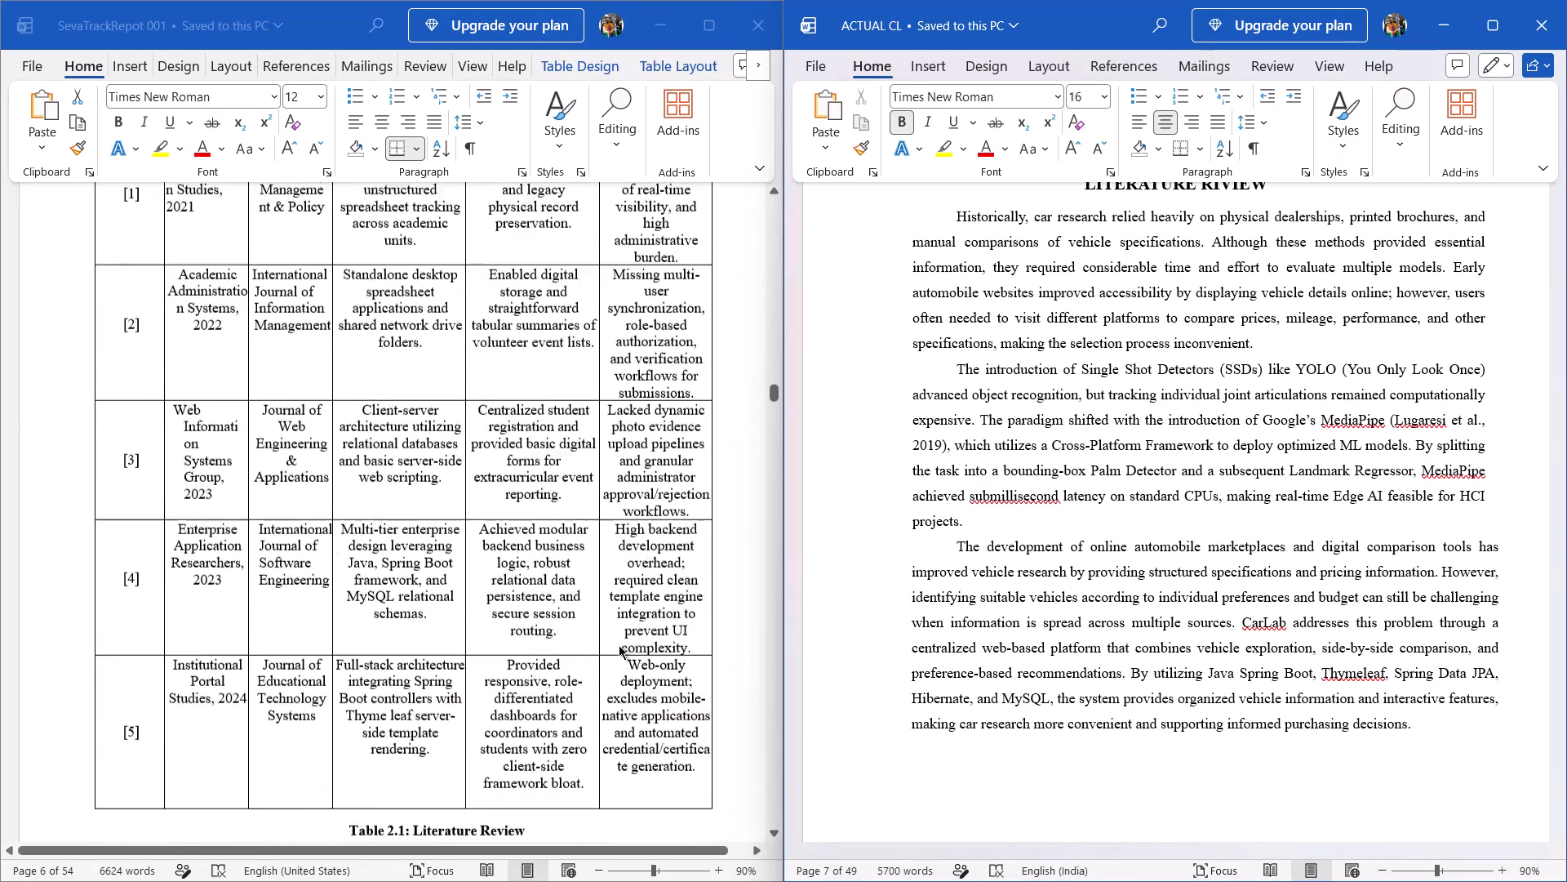
{"action": "scroll", "coordinate": [619, 645], "scroll_direction": "down", "scroll_amount": 20}
{"action": "scroll", "coordinate": [619, 645], "scroll_direction": "down", "scroll_amount": 20}
{"action": "scroll", "coordinate": [619, 645], "scroll_direction": "down", "scroll_amount": 1}
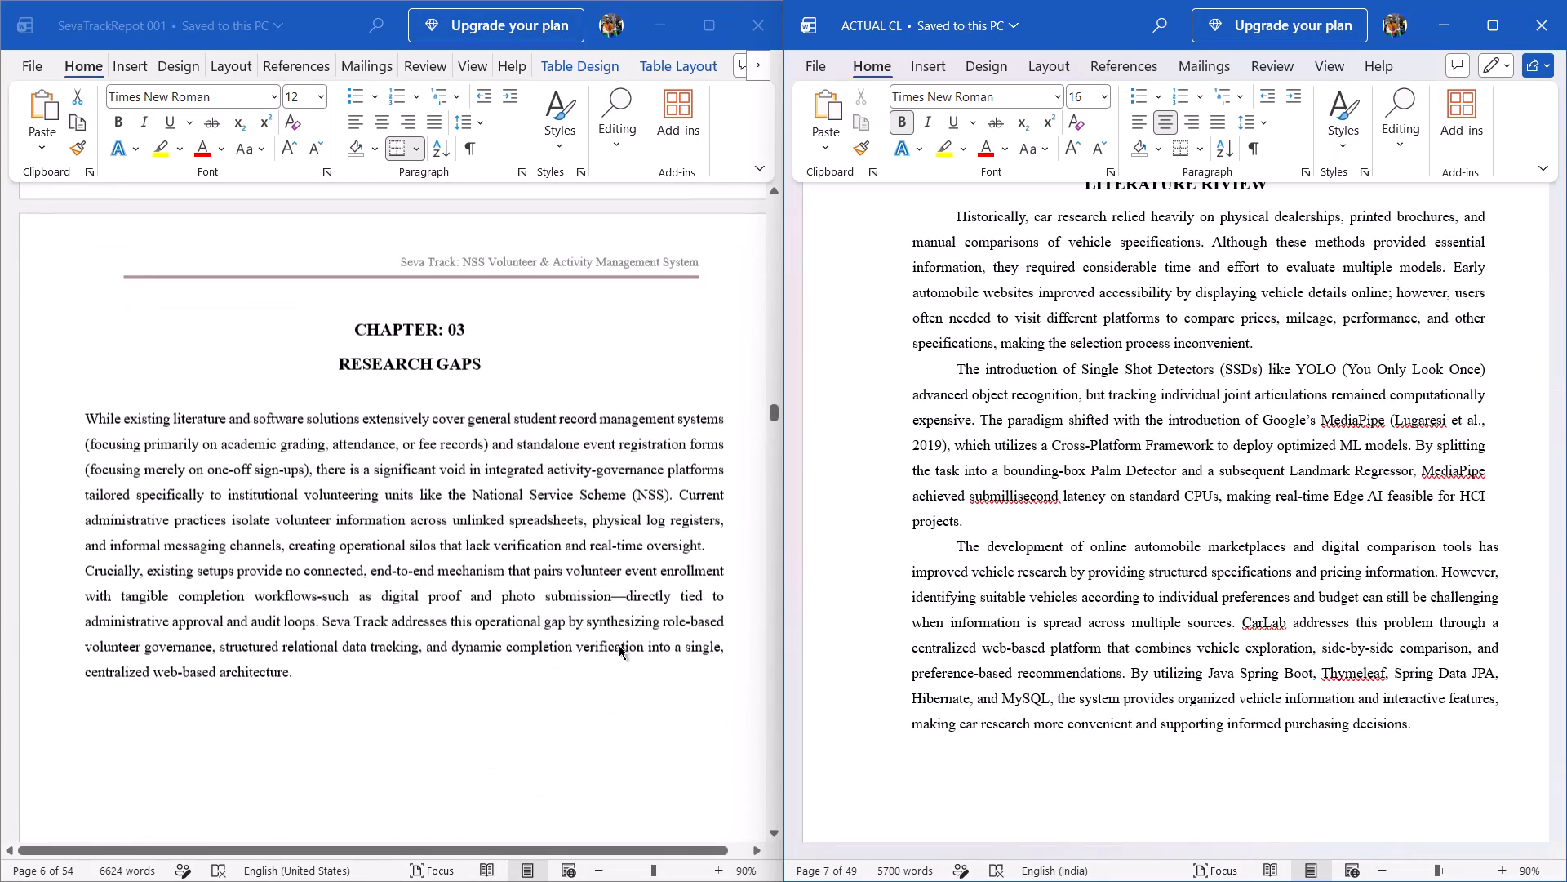
{"action": "scroll", "coordinate": [619, 645], "scroll_direction": "down", "scroll_amount": 20}
{"action": "scroll", "coordinate": [619, 645], "scroll_direction": "down", "scroll_amount": 14}
{"action": "scroll", "coordinate": [619, 645], "scroll_direction": "up", "scroll_amount": 1}
{"action": "scroll", "coordinate": [619, 645], "scroll_direction": "down", "scroll_amount": 7}
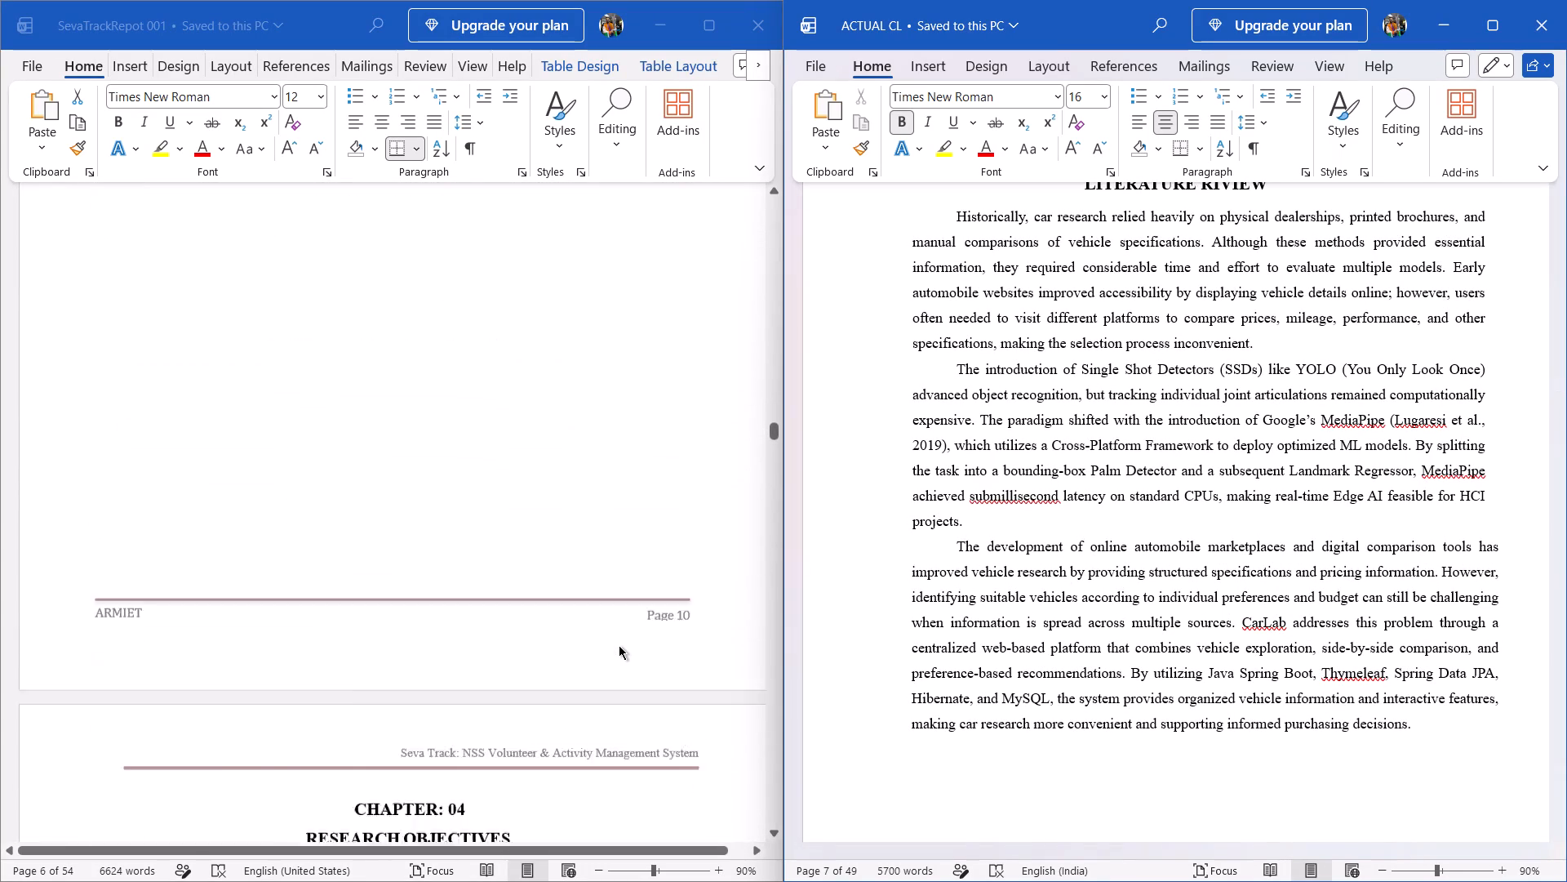
{"action": "scroll", "coordinate": [619, 645], "scroll_direction": "down", "scroll_amount": 6}
{"action": "scroll", "coordinate": [619, 645], "scroll_direction": "down", "scroll_amount": 17}
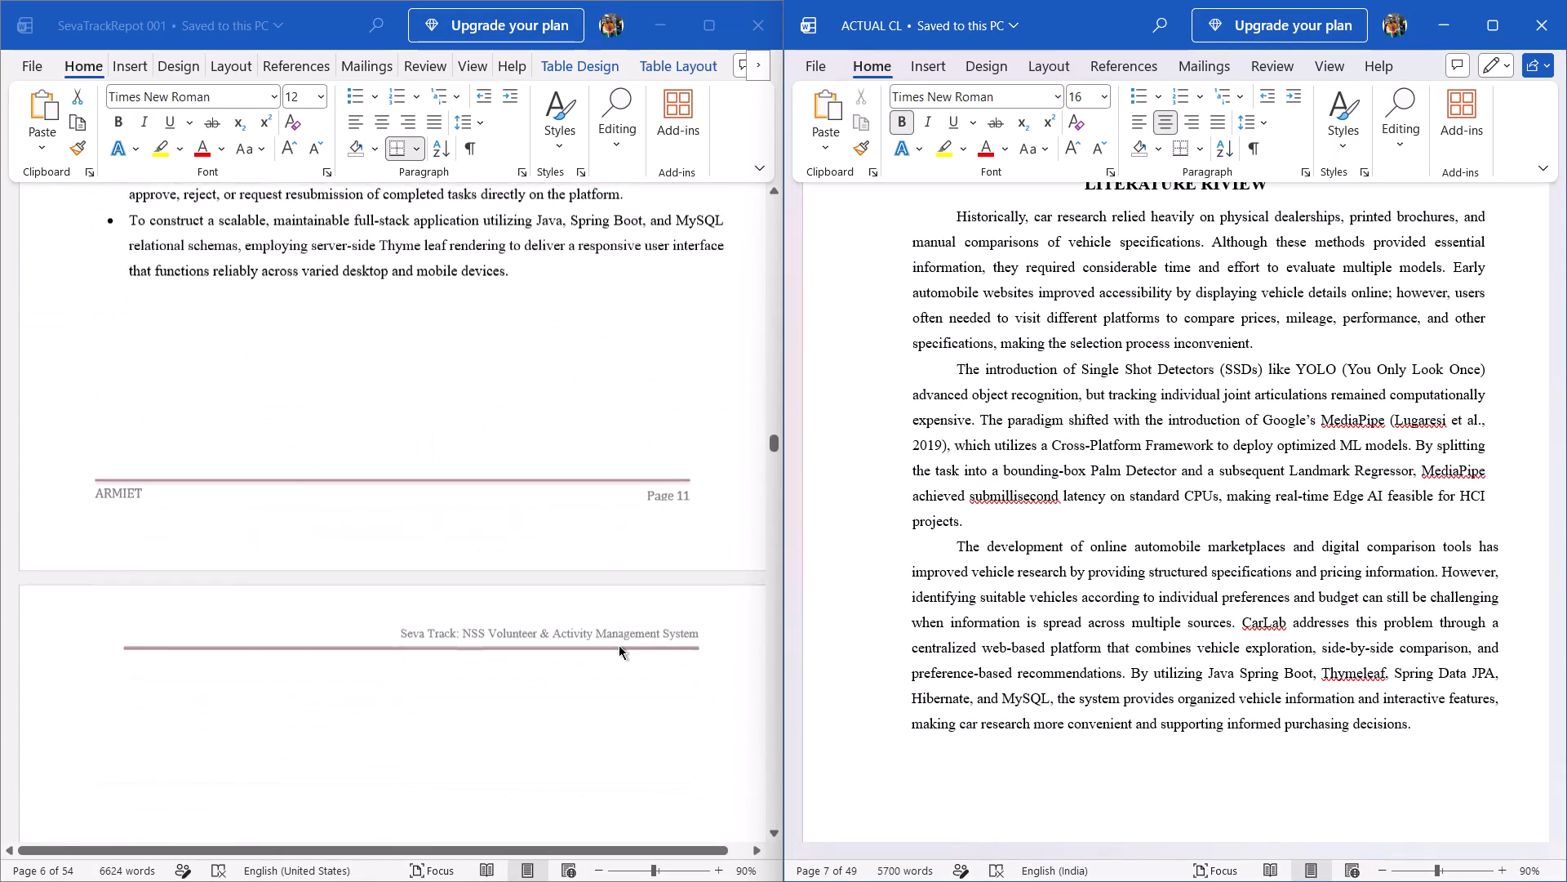
{"action": "scroll", "coordinate": [619, 645], "scroll_direction": "down", "scroll_amount": 20}
{"action": "scroll", "coordinate": [619, 645], "scroll_direction": "down", "scroll_amount": 2}
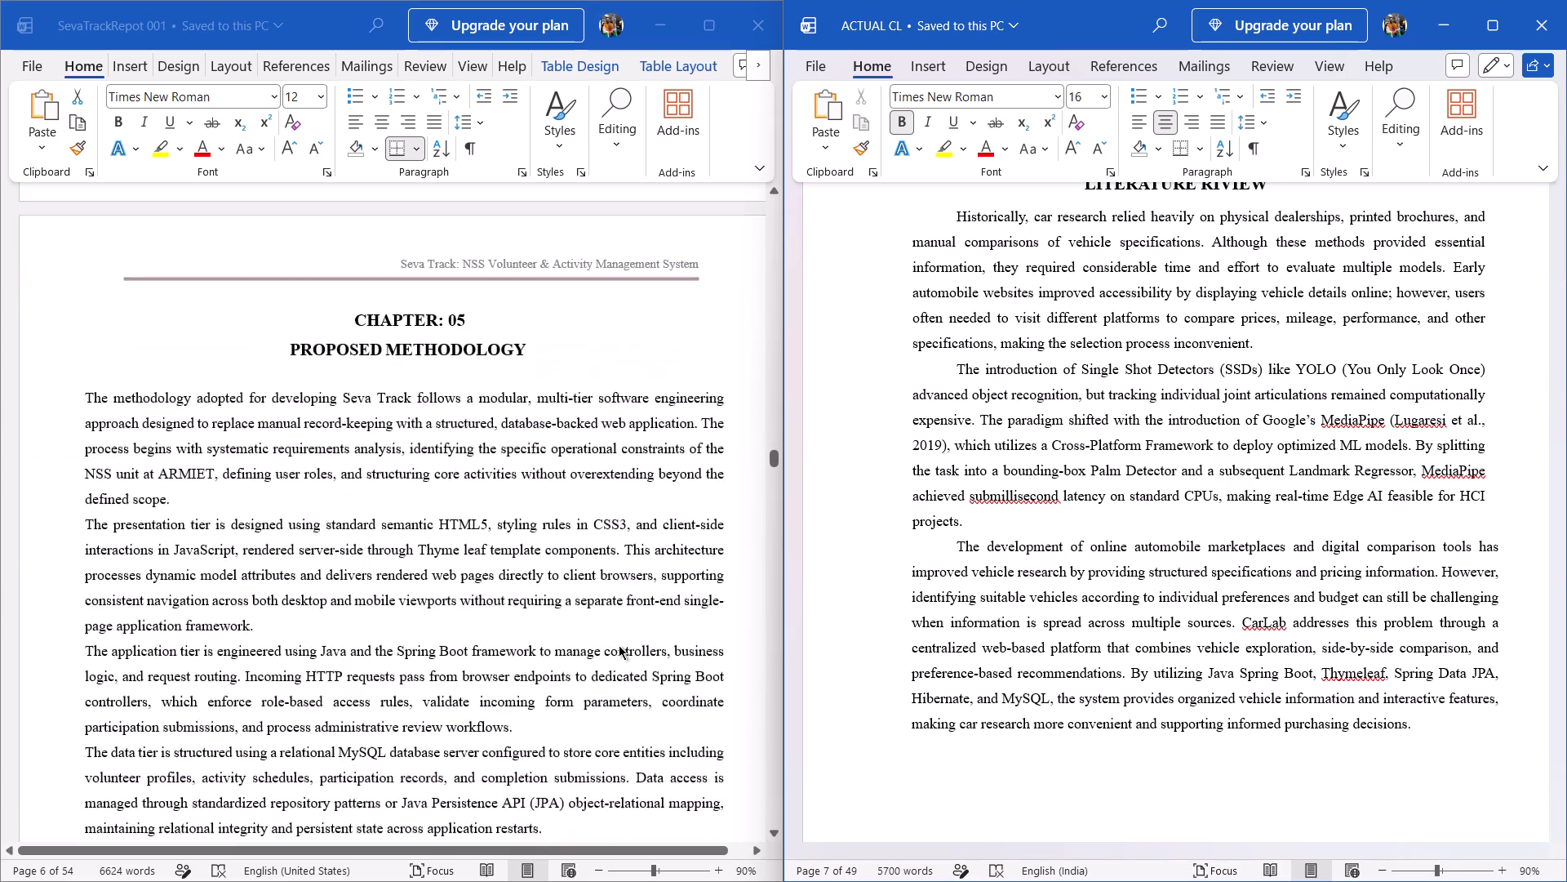
{"action": "scroll", "coordinate": [619, 645], "scroll_direction": "down", "scroll_amount": 17}
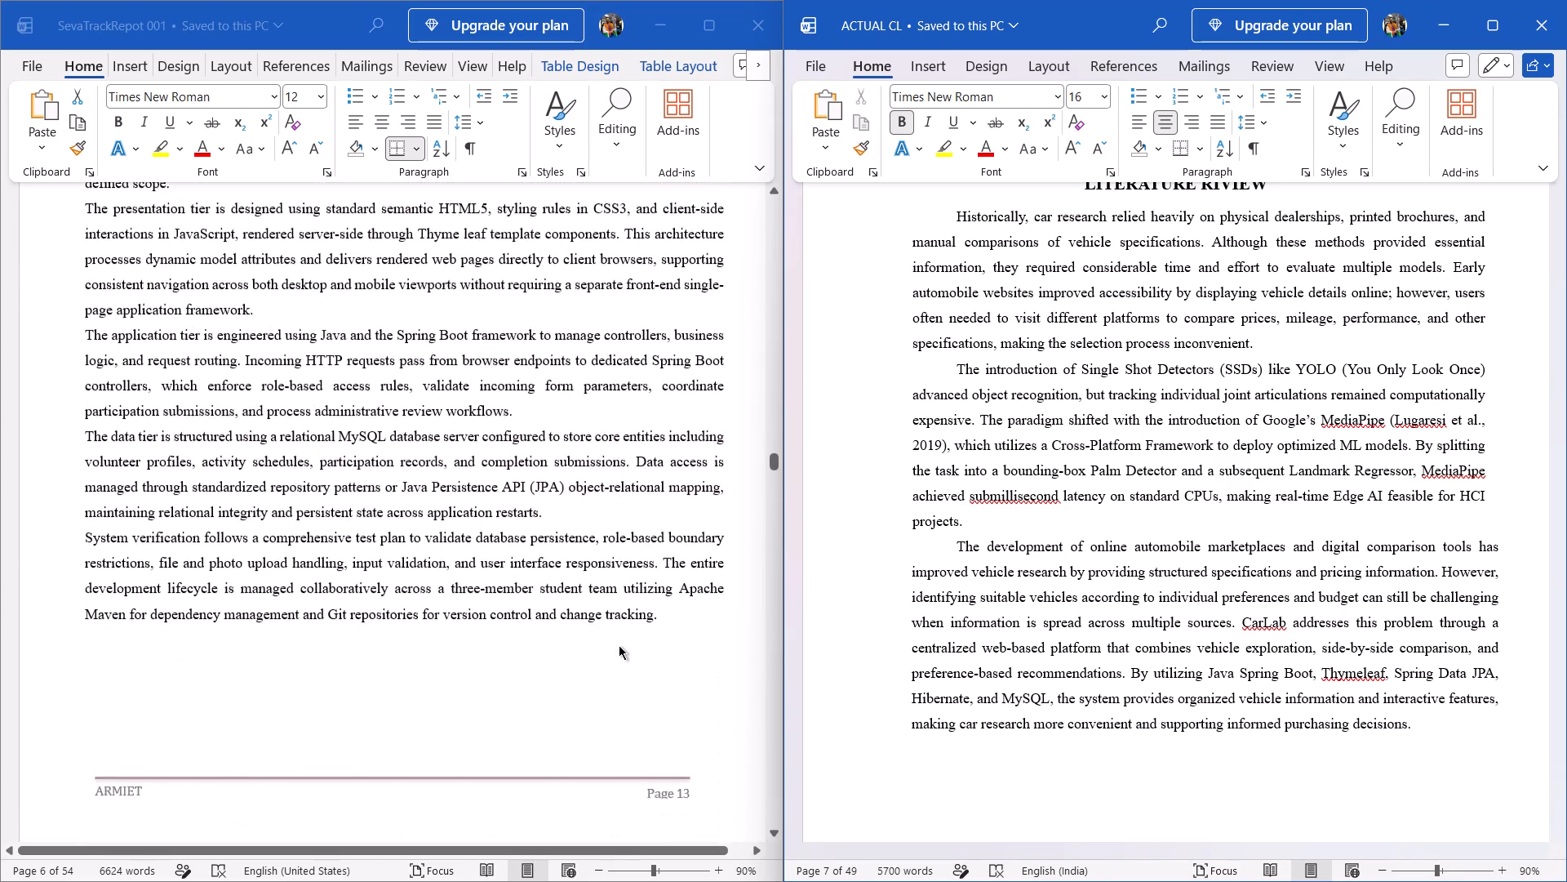
{"action": "scroll", "coordinate": [619, 645], "scroll_direction": "down", "scroll_amount": 13}
{"action": "scroll", "coordinate": [619, 645], "scroll_direction": "down", "scroll_amount": 19}
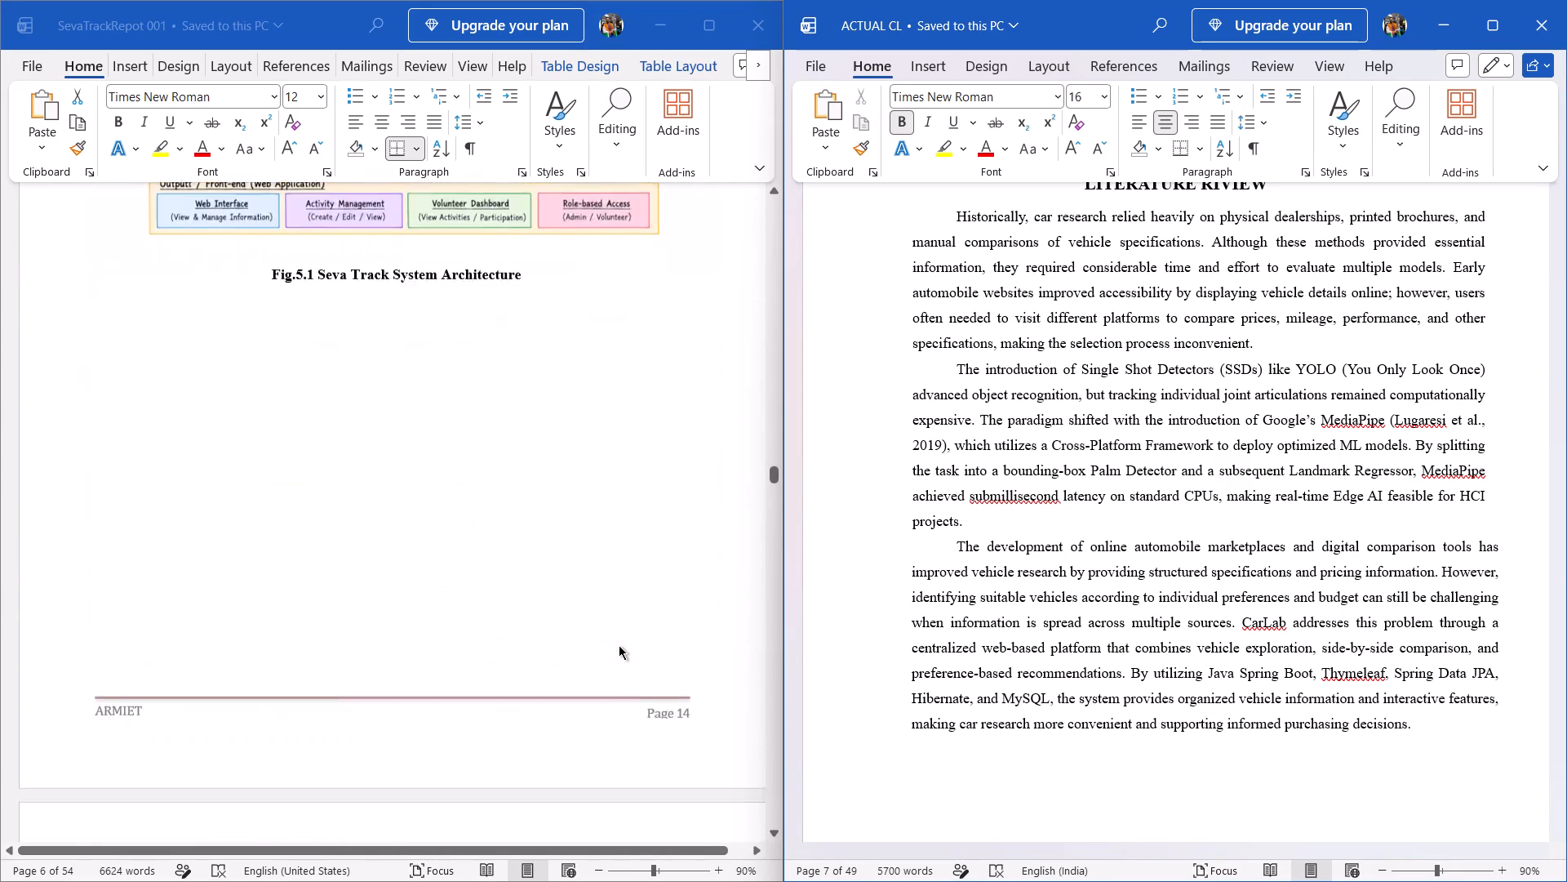
{"action": "scroll", "coordinate": [619, 645], "scroll_direction": "down", "scroll_amount": 16}
{"action": "scroll", "coordinate": [619, 645], "scroll_direction": "up", "scroll_amount": 1}
{"action": "scroll", "coordinate": [619, 645], "scroll_direction": "down", "scroll_amount": 20}
{"action": "scroll", "coordinate": [619, 645], "scroll_direction": "down", "scroll_amount": 7}
{"action": "scroll", "coordinate": [619, 645], "scroll_direction": "down", "scroll_amount": 20}
{"action": "scroll", "coordinate": [619, 645], "scroll_direction": "down", "scroll_amount": 20}
{"action": "scroll", "coordinate": [619, 645], "scroll_direction": "down", "scroll_amount": 2}
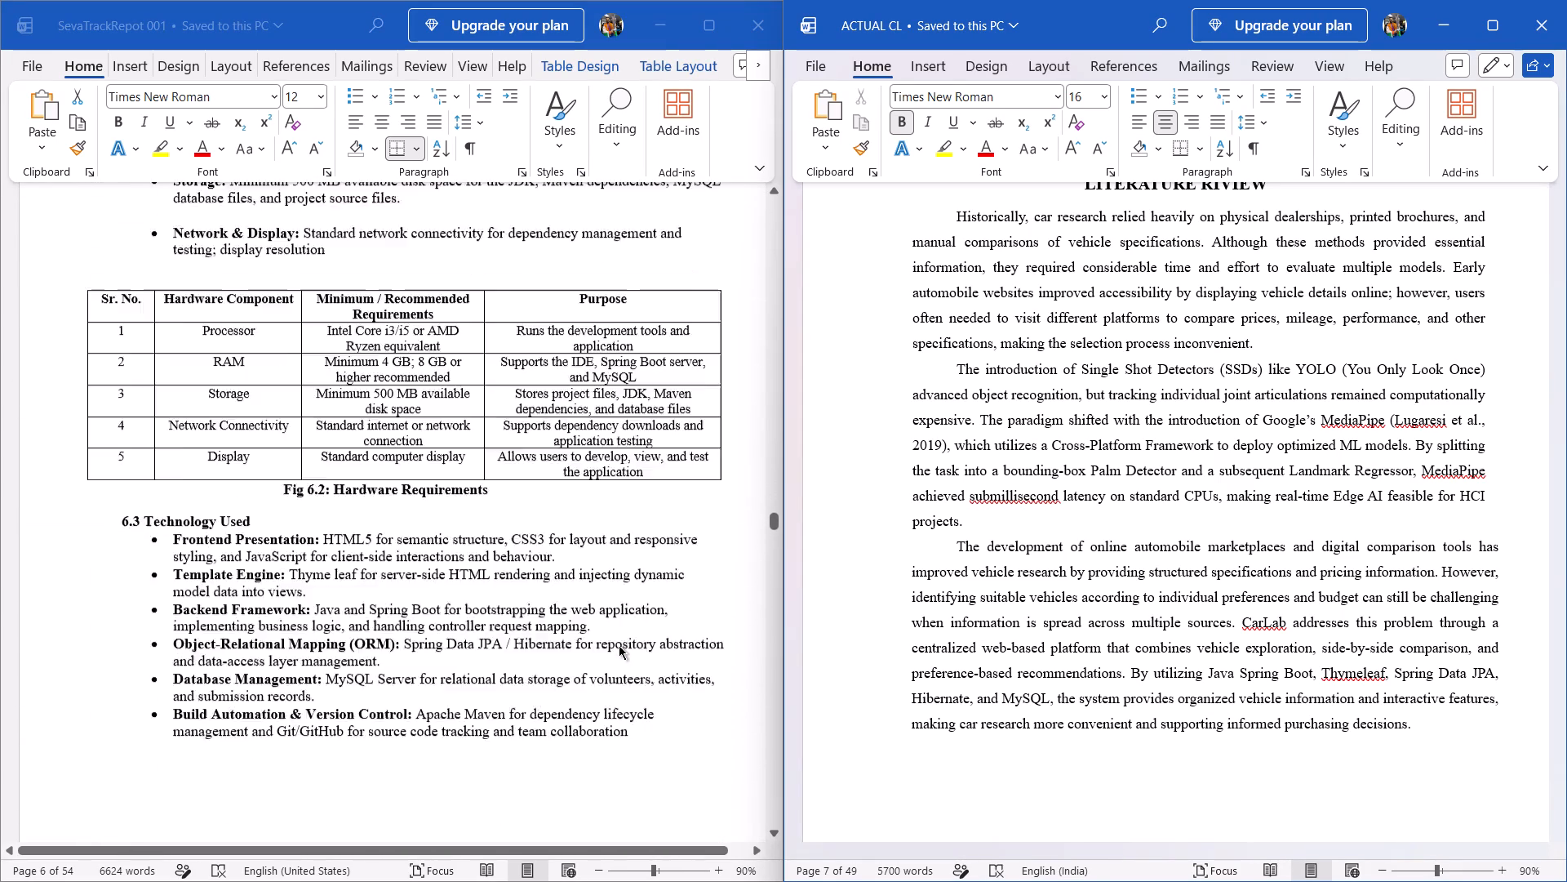
{"action": "scroll", "coordinate": [619, 645], "scroll_direction": "down", "scroll_amount": 1}
{"action": "scroll", "coordinate": [619, 645], "scroll_direction": "up", "scroll_amount": 6}
{"action": "scroll", "coordinate": [619, 645], "scroll_direction": "down", "scroll_amount": 14}
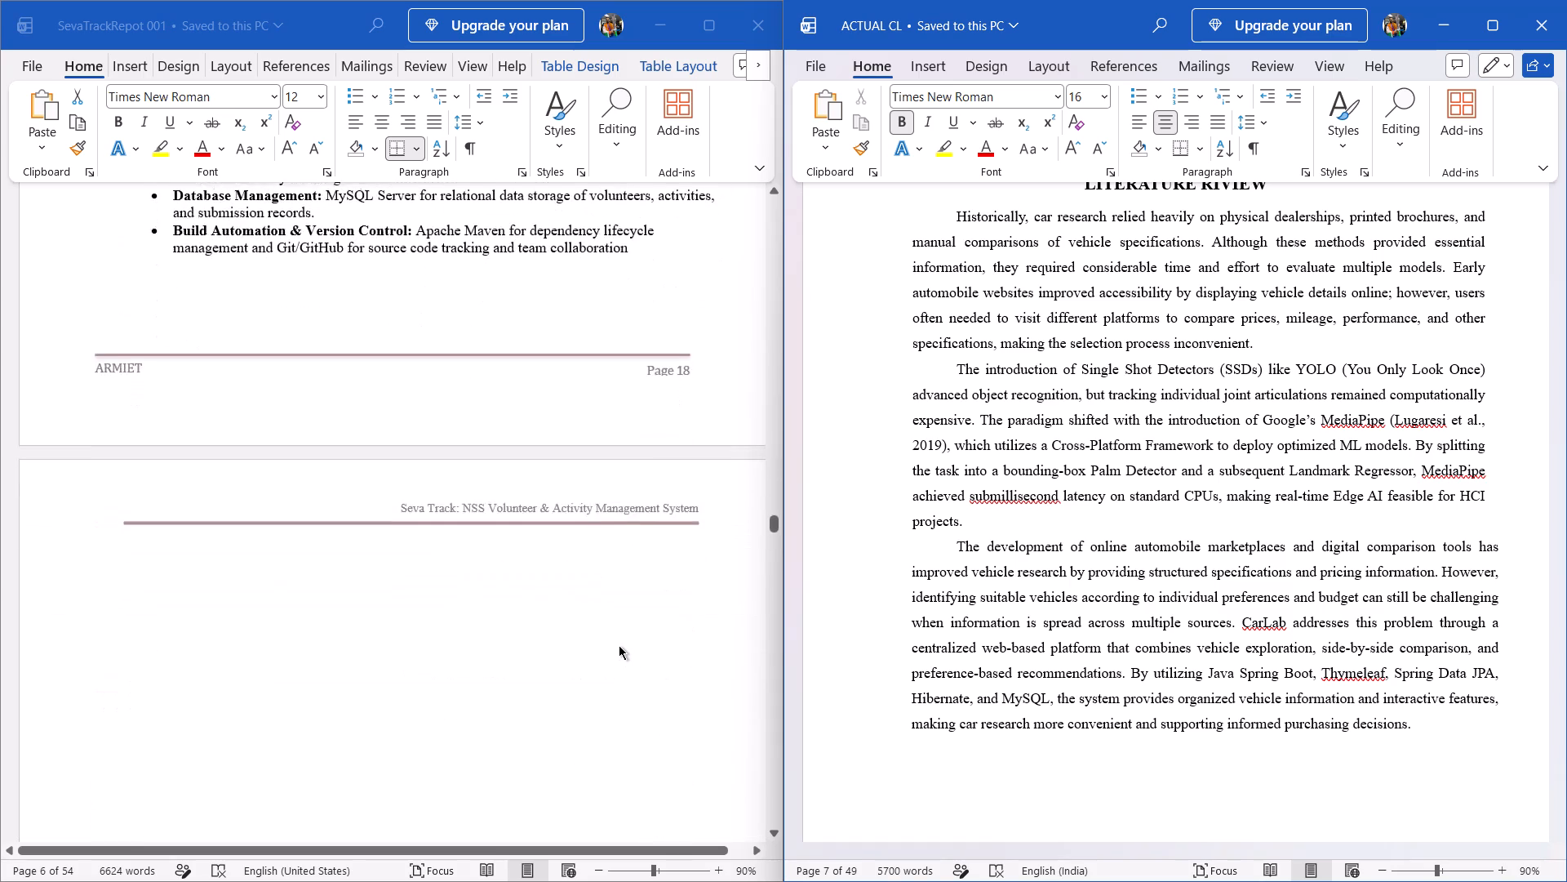
Examine the SevaTrack report's Chapter 07 System Design, including its architecture diagram and theory sections.
{"action": "scroll", "coordinate": [619, 645], "scroll_direction": "down", "scroll_amount": 3}
{"action": "scroll", "coordinate": [619, 645], "scroll_direction": "down", "scroll_amount": 20}
{"action": "scroll", "coordinate": [619, 645], "scroll_direction": "down", "scroll_amount": 6}
{"action": "scroll", "coordinate": [619, 645], "scroll_direction": "up", "scroll_amount": 1}
{"action": "scroll", "coordinate": [619, 645], "scroll_direction": "down", "scroll_amount": 1}
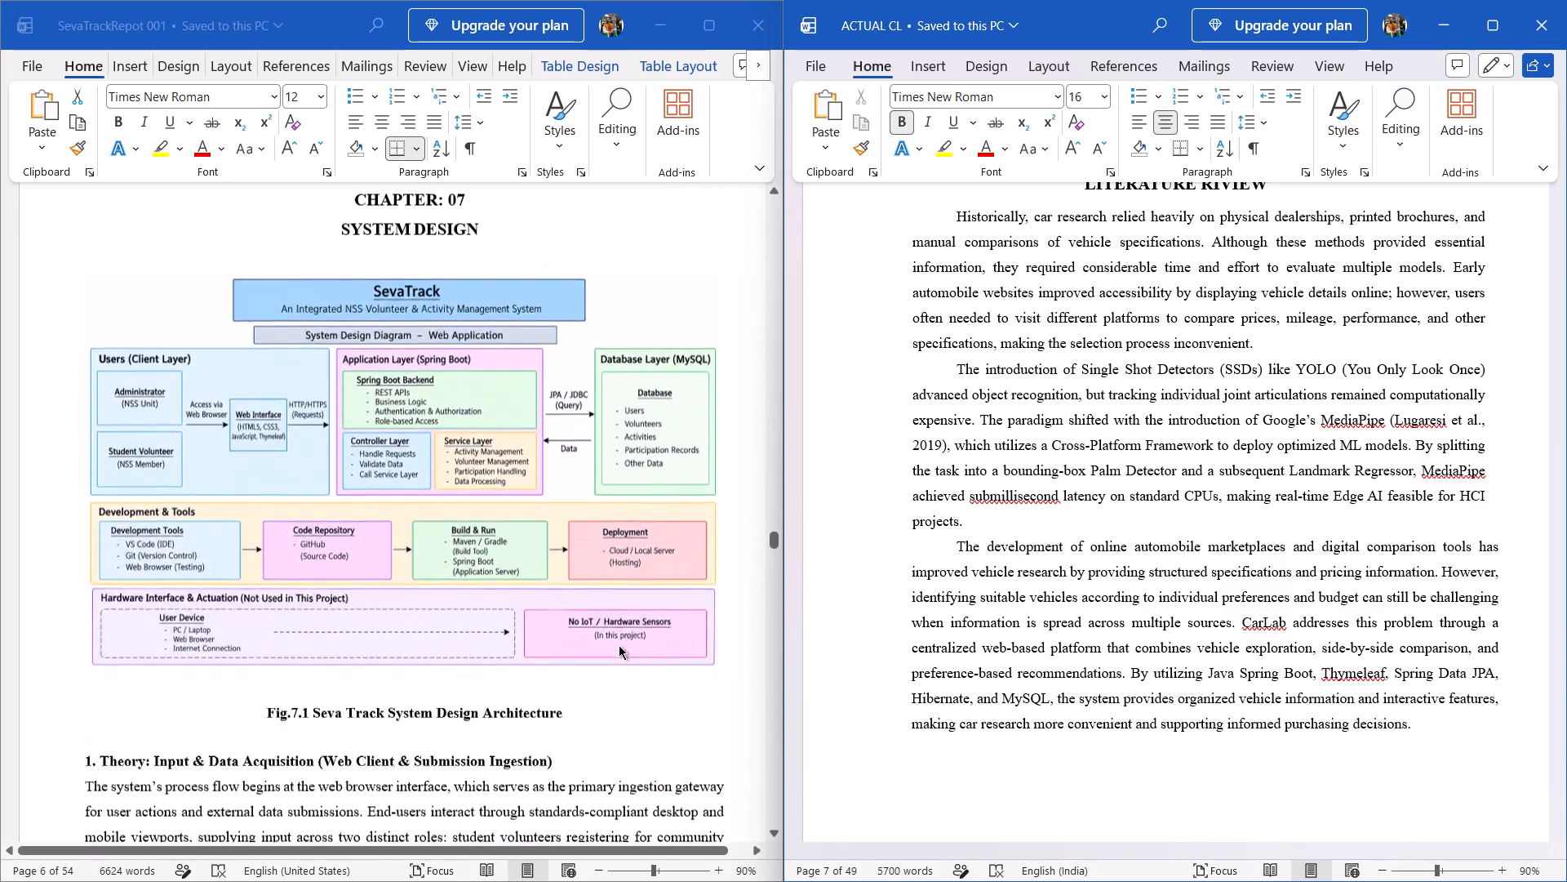
{"action": "scroll", "coordinate": [619, 645], "scroll_direction": "down", "scroll_amount": 20}
{"action": "scroll", "coordinate": [619, 645], "scroll_direction": "down", "scroll_amount": 12}
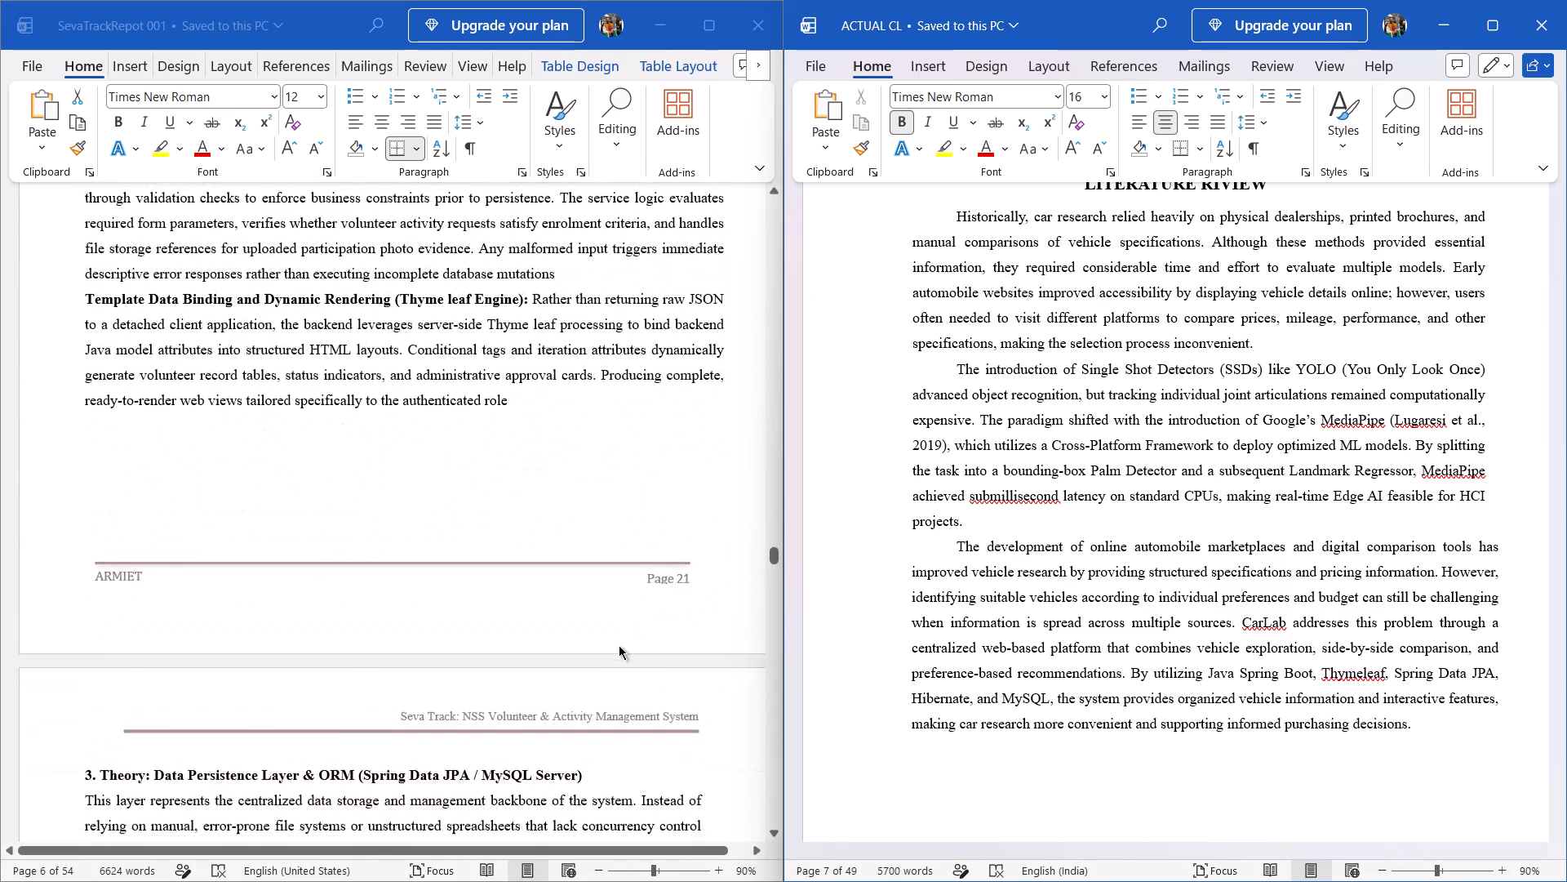
{"action": "scroll", "coordinate": [619, 645], "scroll_direction": "down", "scroll_amount": 20}
{"action": "scroll", "coordinate": [619, 645], "scroll_direction": "up", "scroll_amount": 1}
{"action": "scroll", "coordinate": [619, 645], "scroll_direction": "down", "scroll_amount": 11}
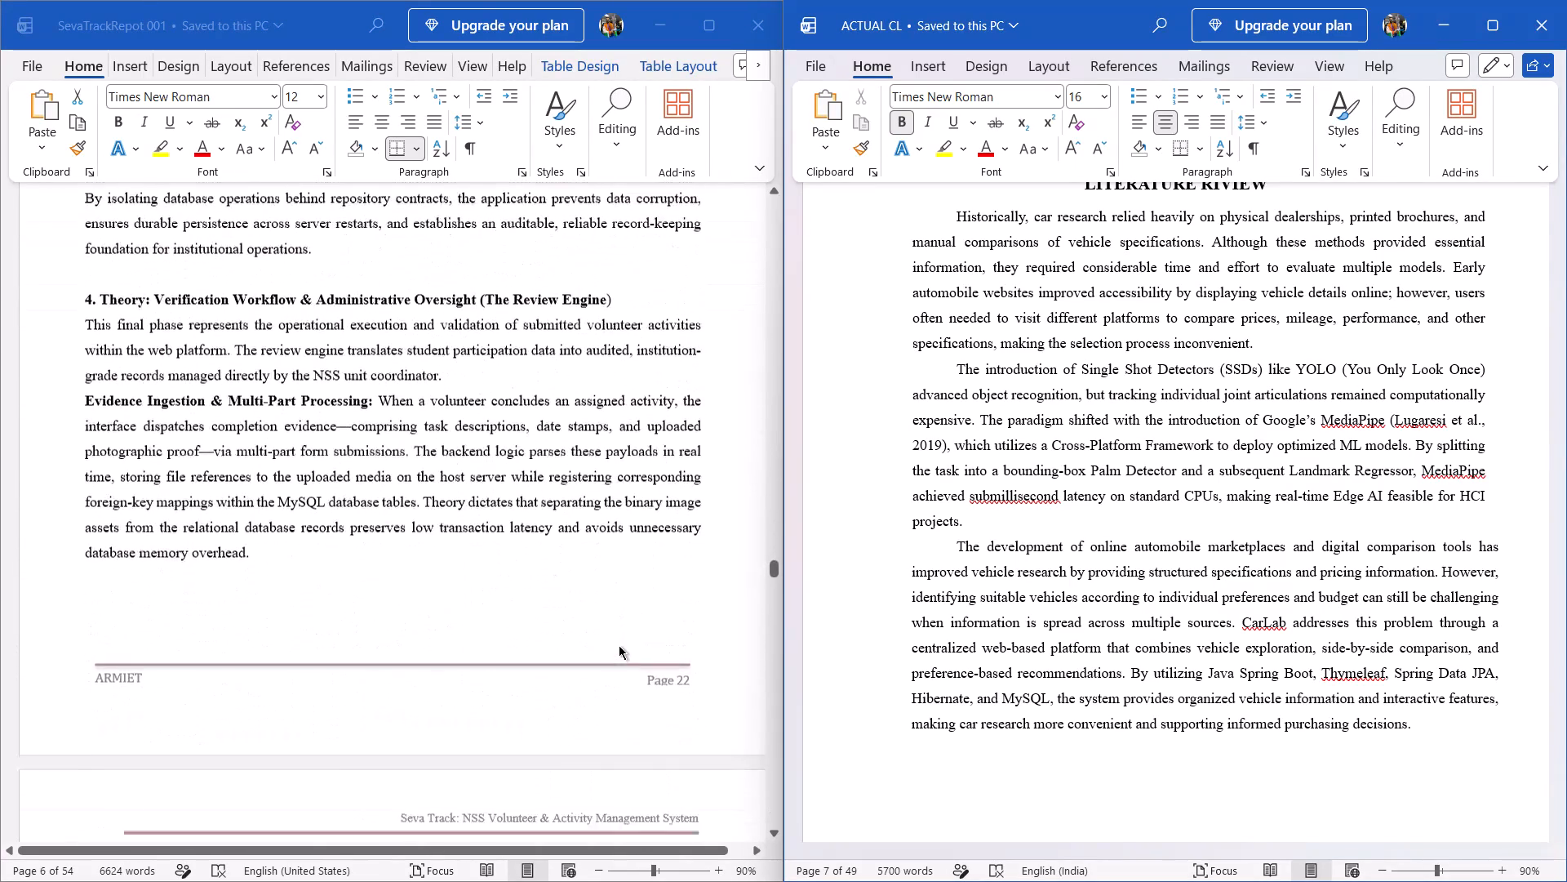
{"action": "scroll", "coordinate": [619, 645], "scroll_direction": "down", "scroll_amount": 5}
{"action": "scroll", "coordinate": [619, 645], "scroll_direction": "left", "scroll_amount": 1}
{"action": "scroll", "coordinate": [619, 645], "scroll_direction": "down", "scroll_amount": 1}
{"action": "scroll", "coordinate": [619, 645], "scroll_direction": "left", "scroll_amount": 1}
{"action": "scroll", "coordinate": [619, 645], "scroll_direction": "down", "scroll_amount": 1}
{"action": "scroll", "coordinate": [619, 645], "scroll_direction": "left", "scroll_amount": 1}
{"action": "scroll", "coordinate": [619, 645], "scroll_direction": "down", "scroll_amount": 1}
{"action": "scroll", "coordinate": [619, 645], "scroll_direction": "left", "scroll_amount": 1}
{"action": "scroll", "coordinate": [619, 645], "scroll_direction": "down", "scroll_amount": 1}
{"action": "scroll", "coordinate": [619, 645], "scroll_direction": "left", "scroll_amount": 1}
{"action": "scroll", "coordinate": [619, 645], "scroll_direction": "down", "scroll_amount": 1}
{"action": "scroll", "coordinate": [619, 645], "scroll_direction": "left", "scroll_amount": 1}
{"action": "scroll", "coordinate": [619, 645], "scroll_direction": "down", "scroll_amount": 1}
{"action": "scroll", "coordinate": [619, 645], "scroll_direction": "left", "scroll_amount": 1}
{"action": "scroll", "coordinate": [619, 645], "scroll_direction": "down", "scroll_amount": 1}
{"action": "scroll", "coordinate": [619, 645], "scroll_direction": "left", "scroll_amount": 1}
{"action": "scroll", "coordinate": [619, 645], "scroll_direction": "down", "scroll_amount": 1}
{"action": "scroll", "coordinate": [619, 645], "scroll_direction": "left", "scroll_amount": 1}
{"action": "scroll", "coordinate": [619, 645], "scroll_direction": "down", "scroll_amount": 1}
{"action": "scroll", "coordinate": [619, 645], "scroll_direction": "left", "scroll_amount": 1}
{"action": "scroll", "coordinate": [619, 645], "scroll_direction": "down", "scroll_amount": 1}
{"action": "scroll", "coordinate": [619, 645], "scroll_direction": "left", "scroll_amount": 1}
{"action": "scroll", "coordinate": [619, 645], "scroll_direction": "down", "scroll_amount": 1}
{"action": "scroll", "coordinate": [619, 645], "scroll_direction": "left", "scroll_amount": 1}
{"action": "scroll", "coordinate": [619, 645], "scroll_direction": "down", "scroll_amount": 20}
{"action": "scroll", "coordinate": [619, 645], "scroll_direction": "down", "scroll_amount": 3}
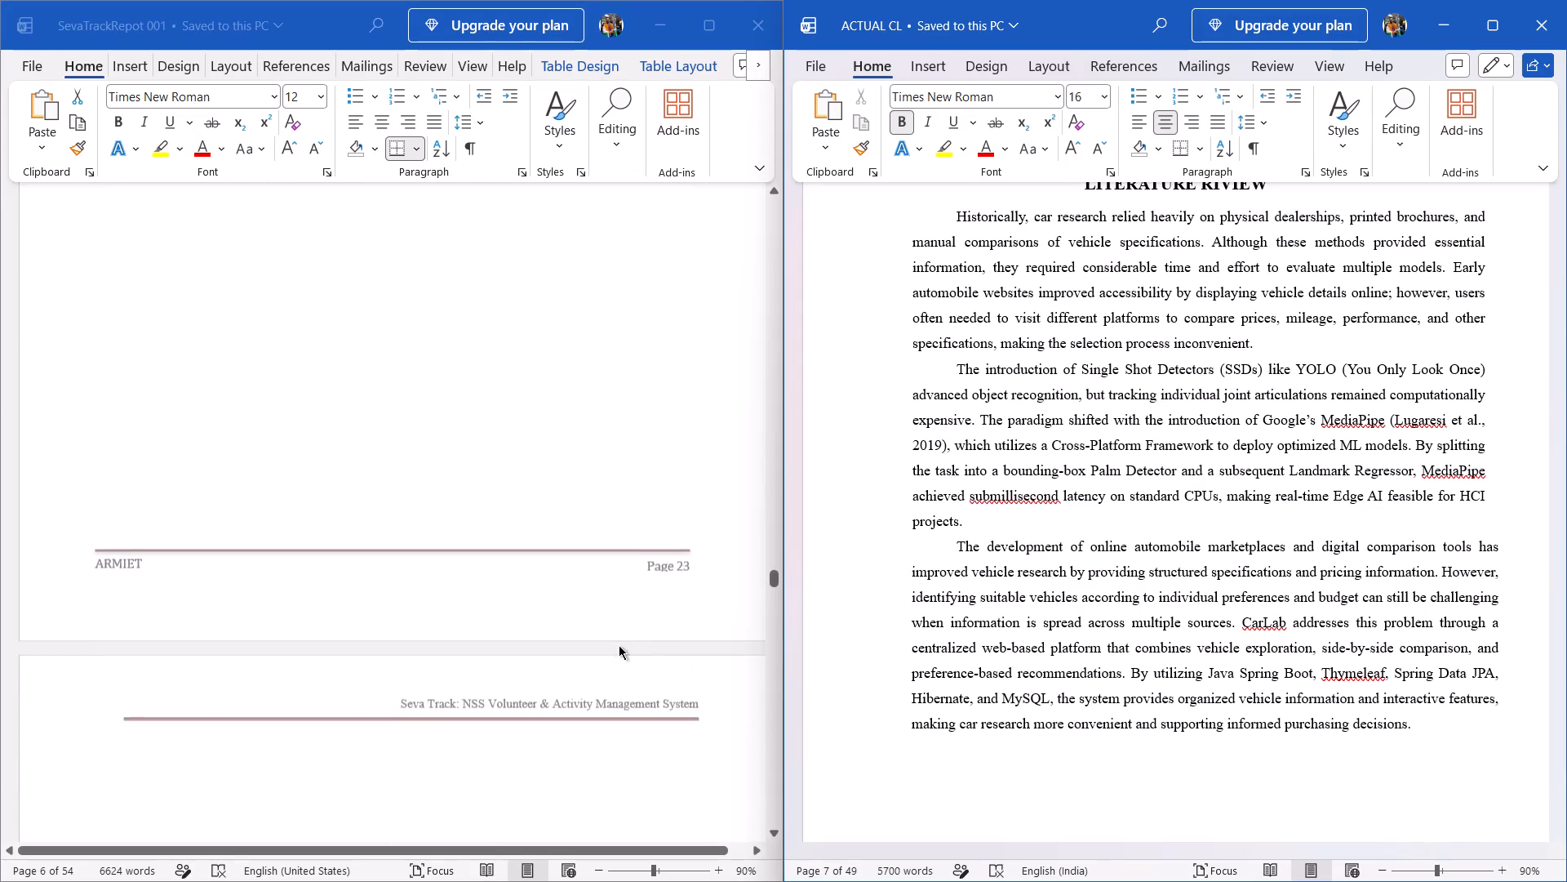
Examine the SevaTrack report's Chapter 08 sections, interface screenshots with descriptions, and the source code pages that follow.
{"action": "scroll", "coordinate": [619, 645], "scroll_direction": "down", "scroll_amount": 20}
{"action": "scroll", "coordinate": [619, 645], "scroll_direction": "down", "scroll_amount": 20}
{"action": "scroll", "coordinate": [619, 645], "scroll_direction": "down", "scroll_amount": 4}
{"action": "scroll", "coordinate": [619, 645], "scroll_direction": "up", "scroll_amount": 1}
{"action": "scroll", "coordinate": [619, 645], "scroll_direction": "down", "scroll_amount": 1}
{"action": "scroll", "coordinate": [619, 645], "scroll_direction": "up", "scroll_amount": 1}
{"action": "scroll", "coordinate": [619, 645], "scroll_direction": "down", "scroll_amount": 3}
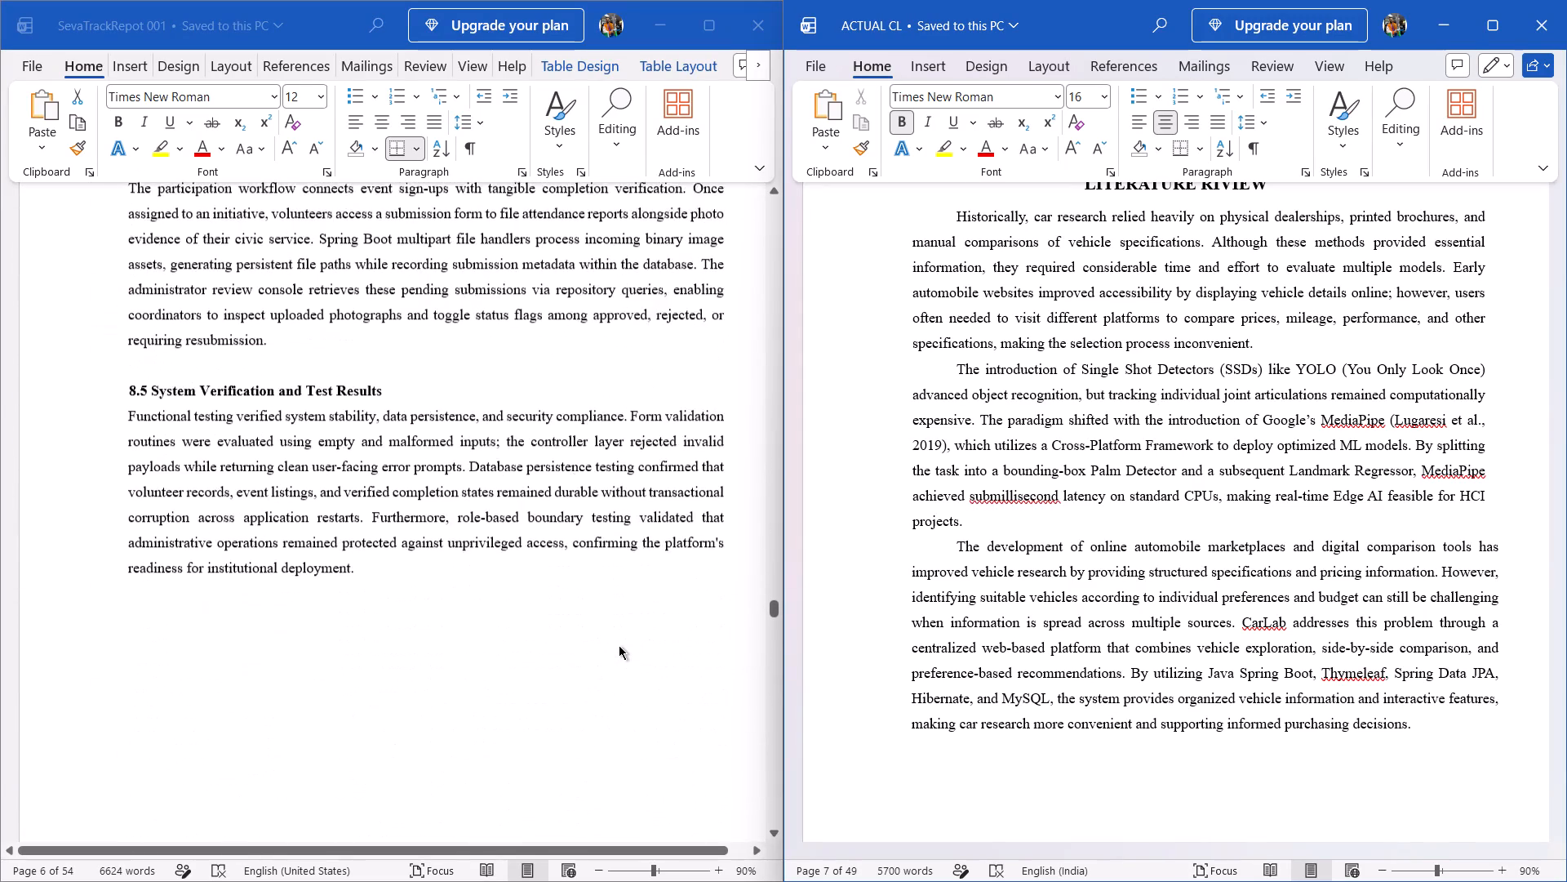
{"action": "scroll", "coordinate": [619, 645], "scroll_direction": "down", "scroll_amount": 20}
{"action": "scroll", "coordinate": [619, 645], "scroll_direction": "down", "scroll_amount": 20}
{"action": "scroll", "coordinate": [619, 645], "scroll_direction": "down", "scroll_amount": 2}
{"action": "scroll", "coordinate": [619, 645], "scroll_direction": "up", "scroll_amount": 1}
{"action": "scroll", "coordinate": [619, 645], "scroll_direction": "down", "scroll_amount": 2}
{"action": "scroll", "coordinate": [619, 645], "scroll_direction": "up", "scroll_amount": 1}
{"action": "scroll", "coordinate": [619, 645], "scroll_direction": "down", "scroll_amount": 13}
{"action": "scroll", "coordinate": [619, 645], "scroll_direction": "up", "scroll_amount": 1}
{"action": "scroll", "coordinate": [619, 645], "scroll_direction": "down", "scroll_amount": 3}
{"action": "scroll", "coordinate": [619, 645], "scroll_direction": "down", "scroll_amount": 20}
{"action": "scroll", "coordinate": [619, 645], "scroll_direction": "down", "scroll_amount": 4}
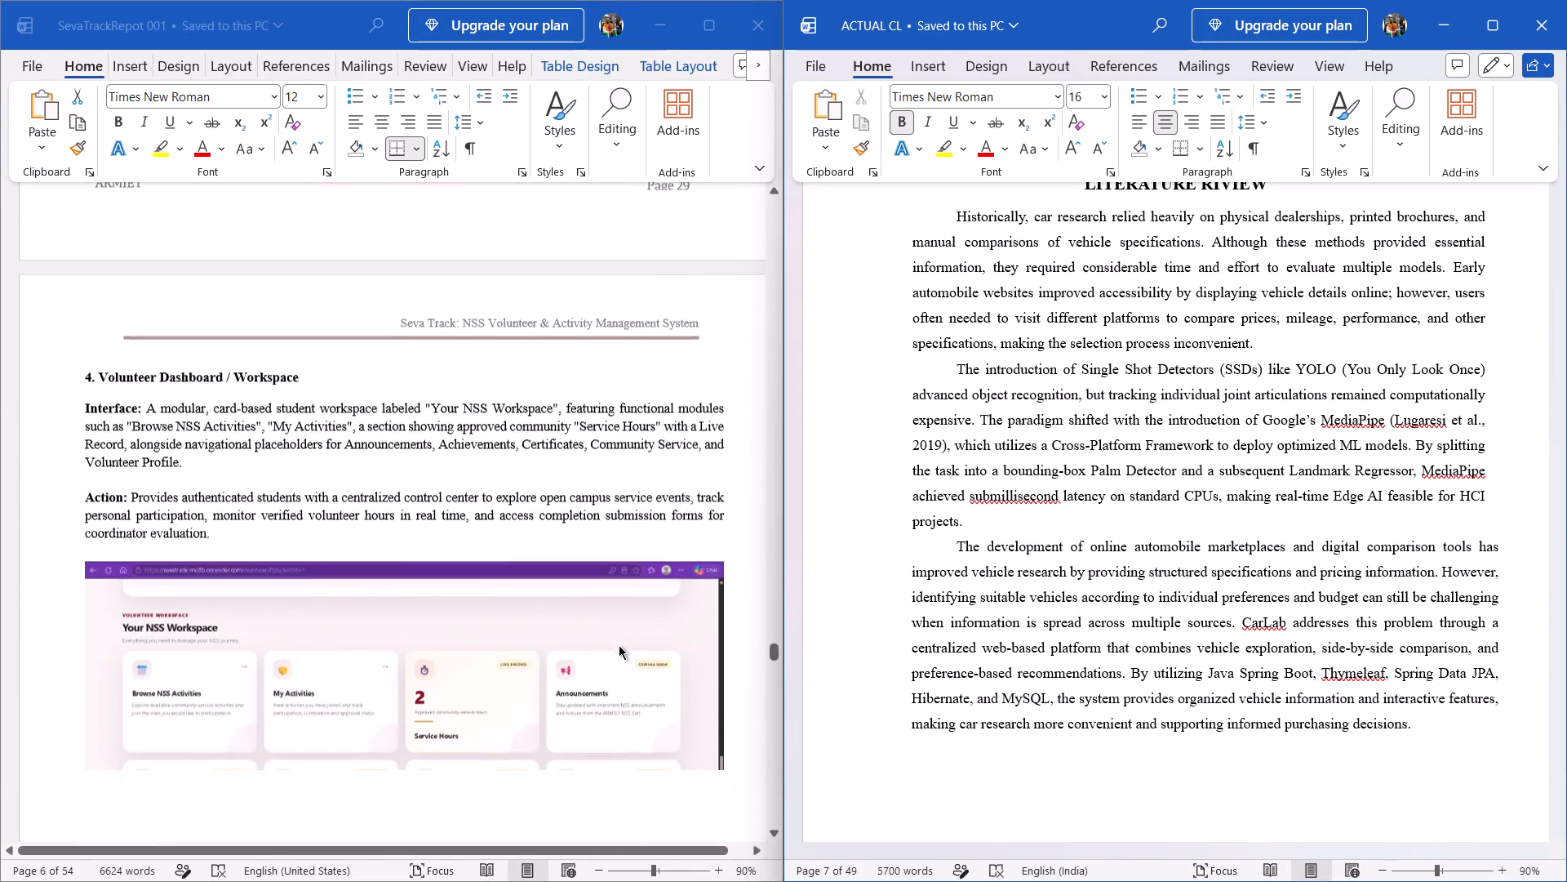
{"action": "scroll", "coordinate": [619, 645], "scroll_direction": "down", "scroll_amount": 6}
{"action": "scroll", "coordinate": [619, 645], "scroll_direction": "down", "scroll_amount": 19}
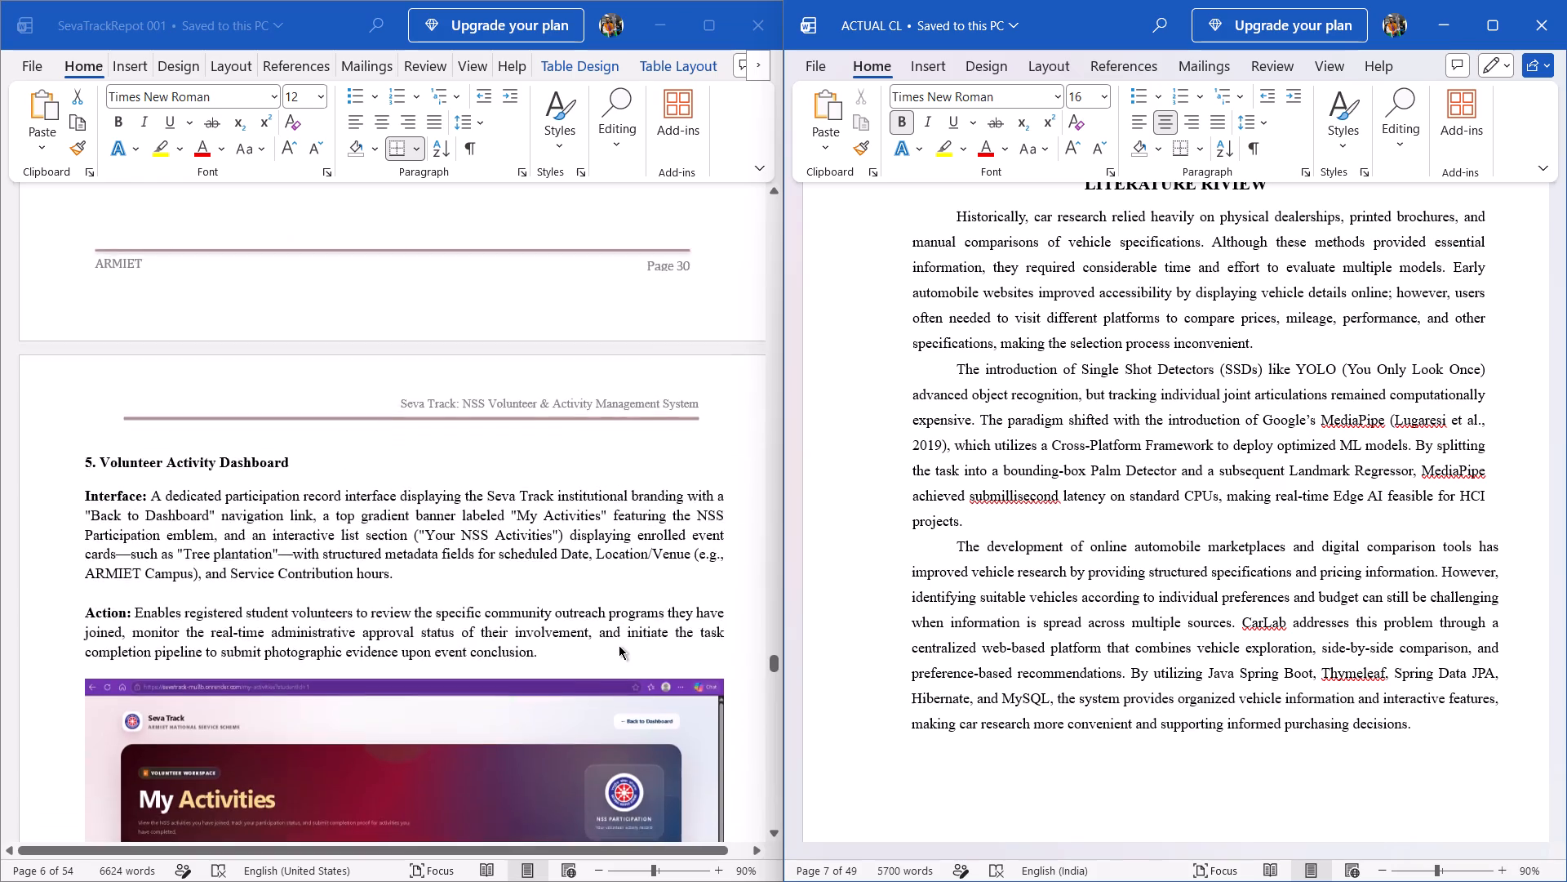
{"action": "scroll", "coordinate": [619, 645], "scroll_direction": "down", "scroll_amount": 13}
{"action": "scroll", "coordinate": [619, 645], "scroll_direction": "down", "scroll_amount": 20}
{"action": "scroll", "coordinate": [619, 645], "scroll_direction": "down", "scroll_amount": 2}
{"action": "scroll", "coordinate": [619, 645], "scroll_direction": "down", "scroll_amount": 20}
{"action": "scroll", "coordinate": [619, 645], "scroll_direction": "down", "scroll_amount": 13}
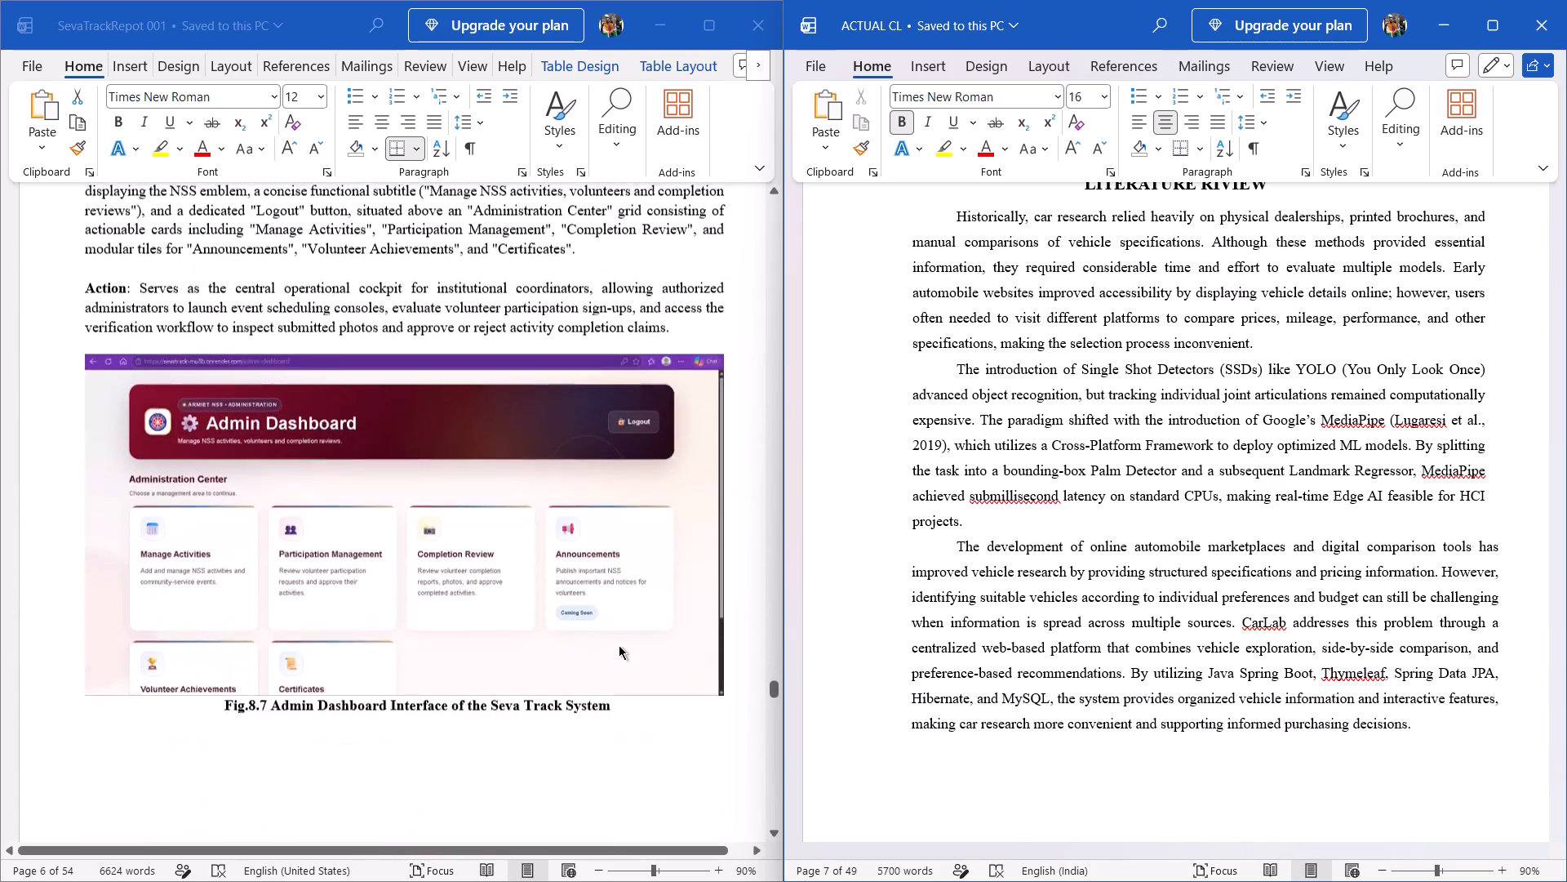
{"action": "scroll", "coordinate": [619, 645], "scroll_direction": "down", "scroll_amount": 2}
{"action": "scroll", "coordinate": [619, 645], "scroll_direction": "down", "scroll_amount": 20}
{"action": "scroll", "coordinate": [619, 645], "scroll_direction": "down", "scroll_amount": 20}
{"action": "scroll", "coordinate": [619, 645], "scroll_direction": "down", "scroll_amount": 16}
Close the CARLAB report document ACTUAL CL.
{"action": "left_click", "coordinate": [1552, 12]}
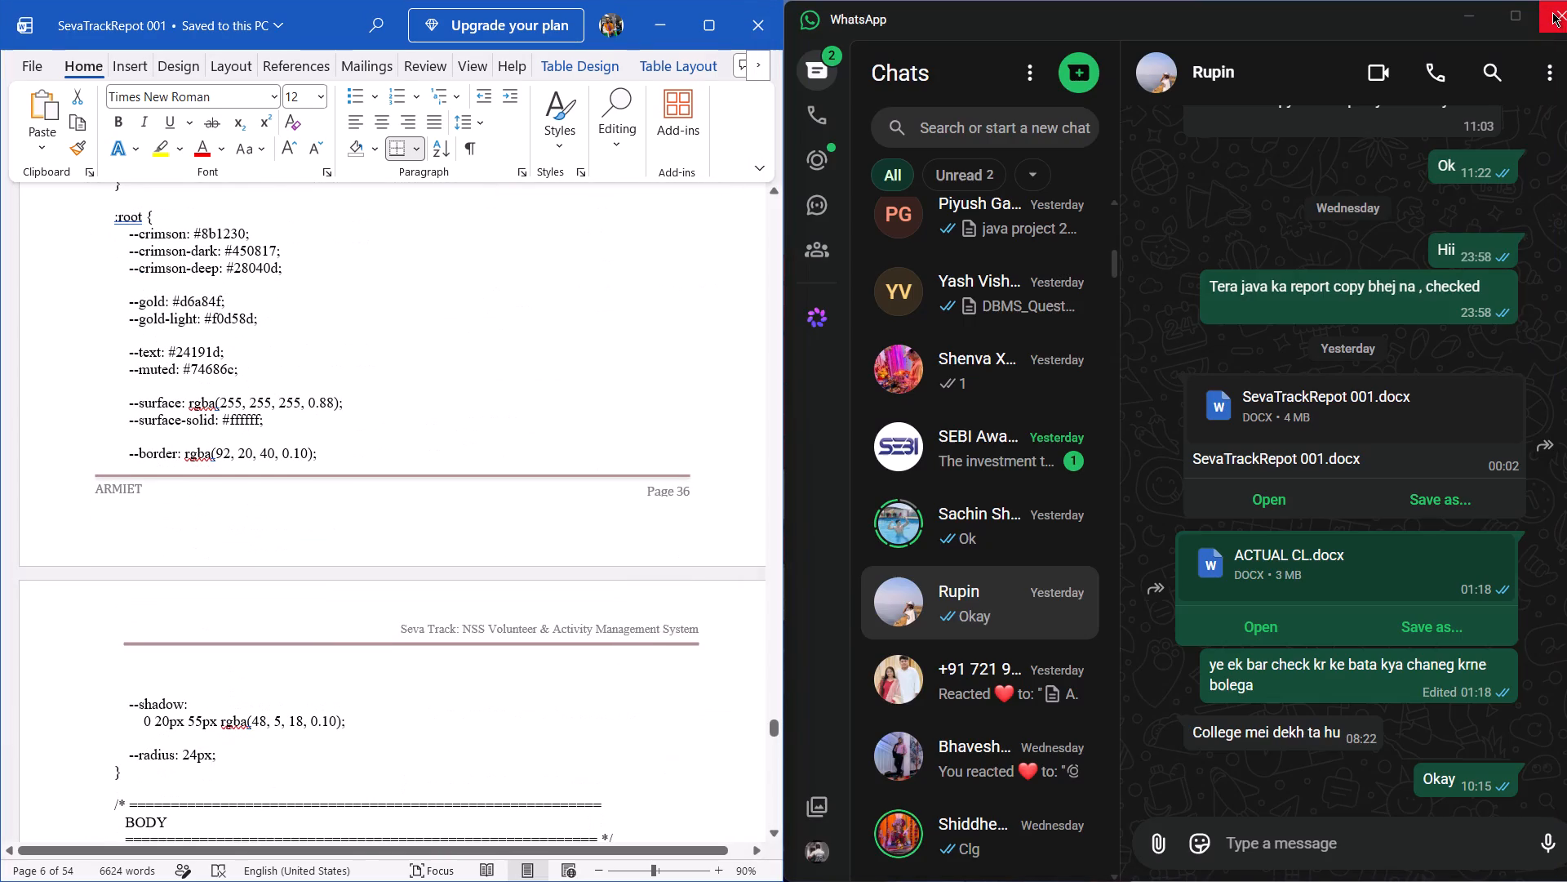
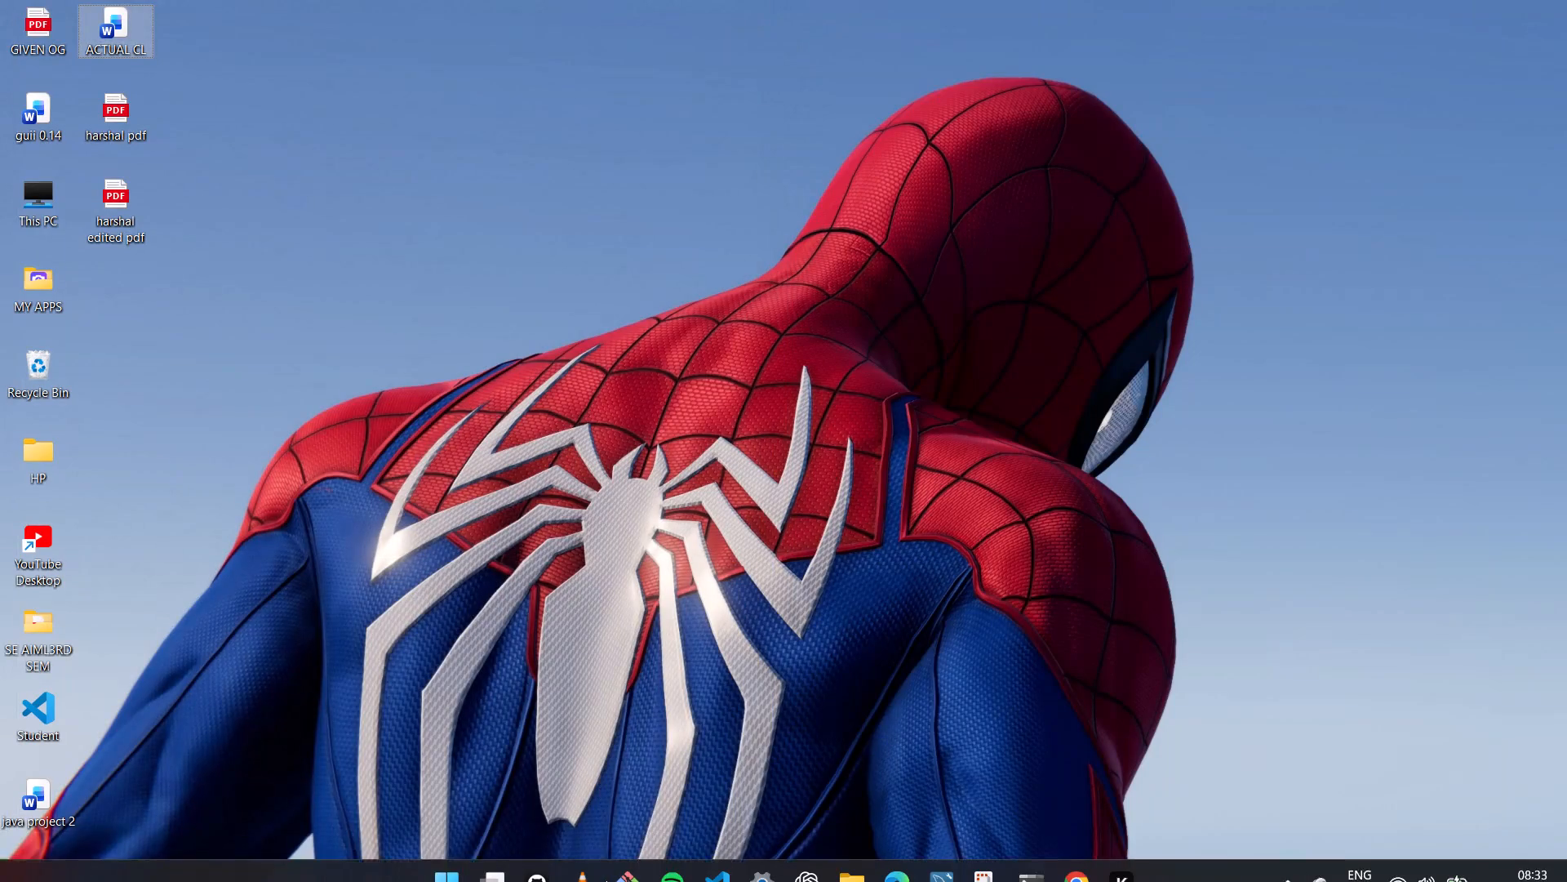
Bring up the Windows power options for locking, sleeping, shutting down or restarting the computer.
{"action": "left_click", "coordinate": [463, 868]}
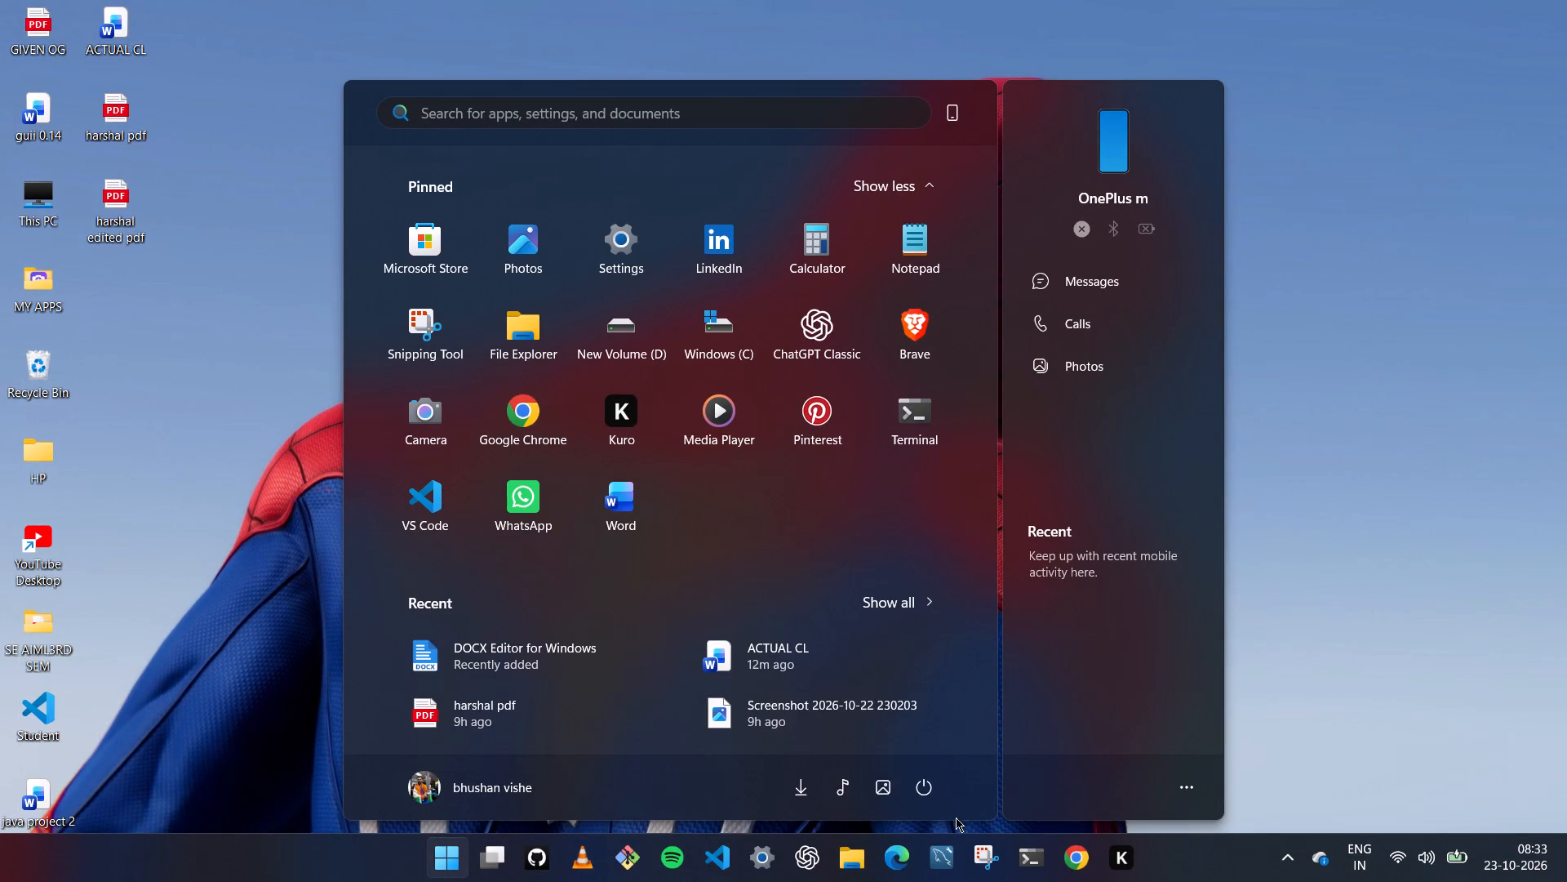
{"action": "left_click", "coordinate": [935, 797]}
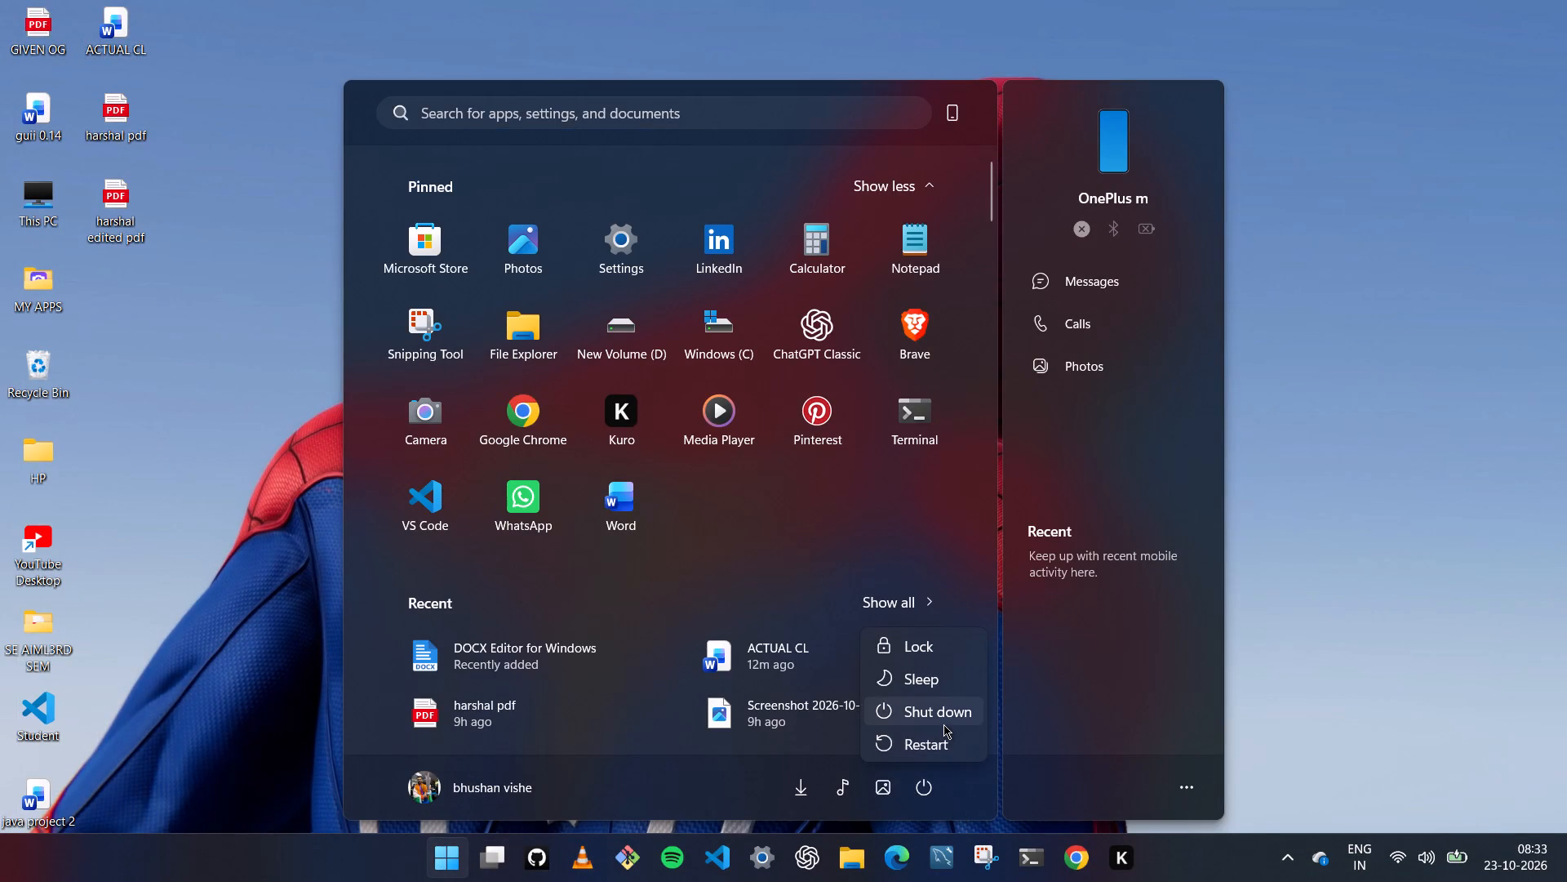